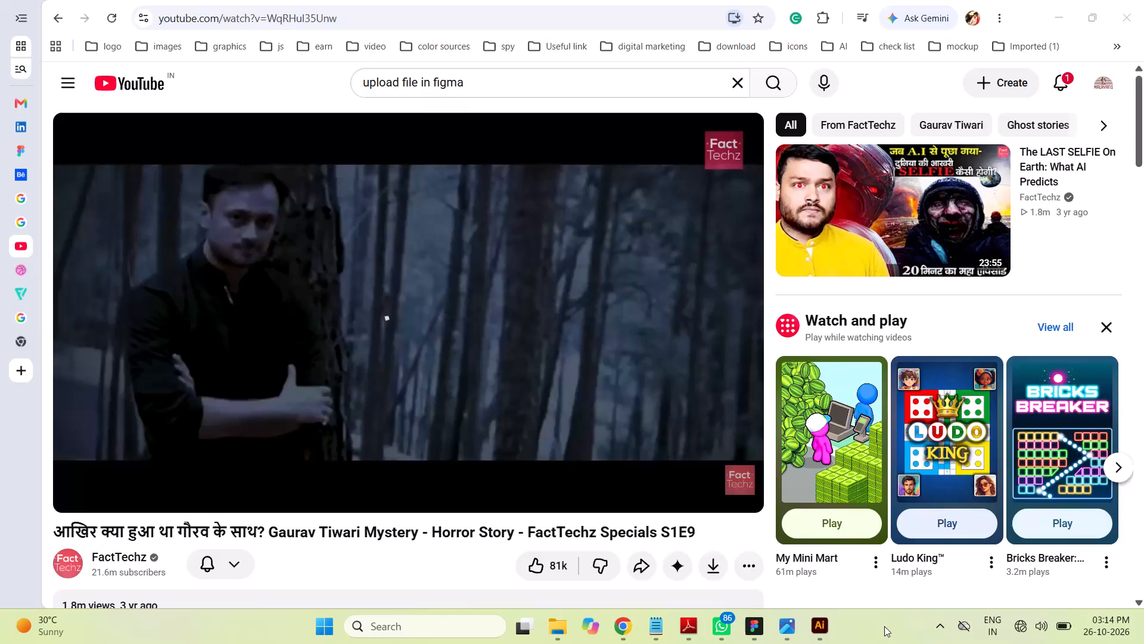
Close the browser tab playing the FactTechz YouTube video.
{"action": "left_click", "coordinate": [424, 314]}
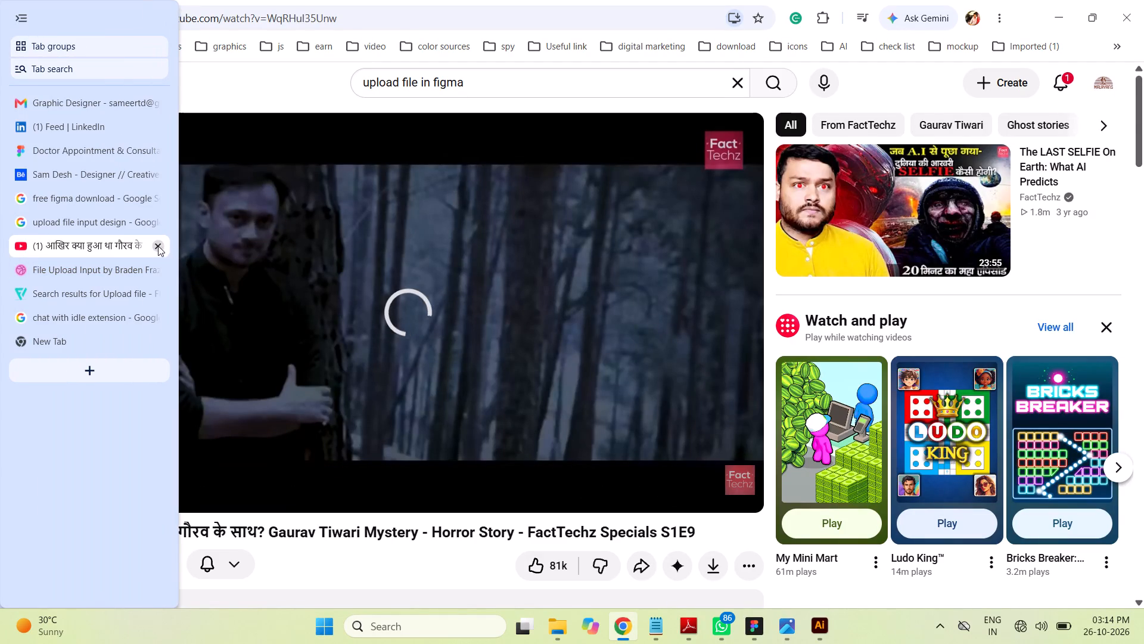
{"action": "left_click", "coordinate": [157, 246]}
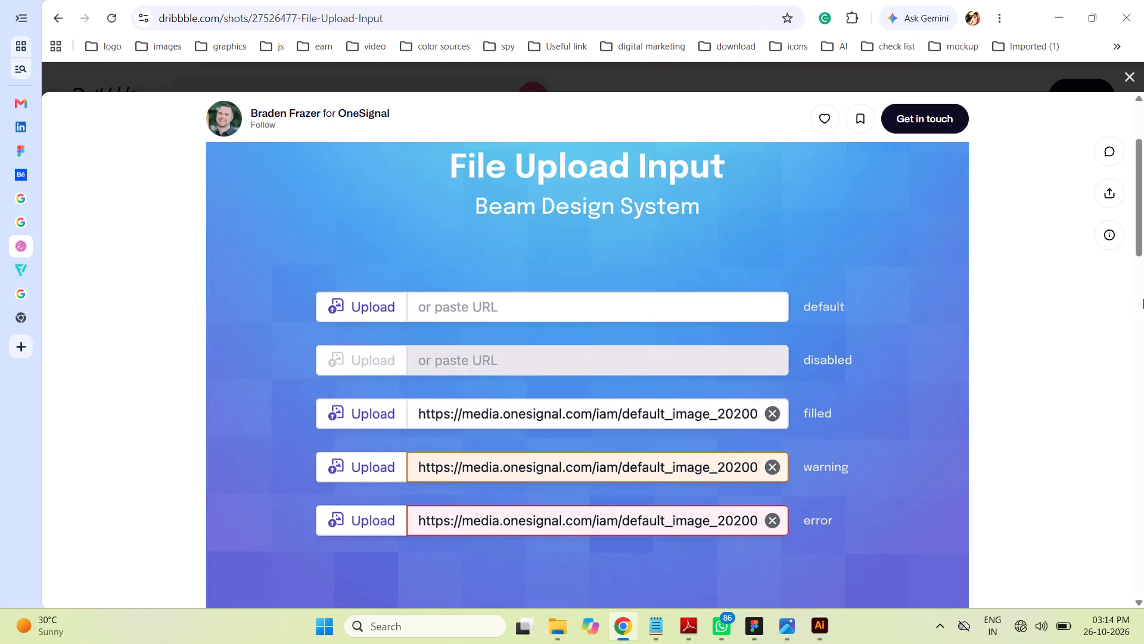
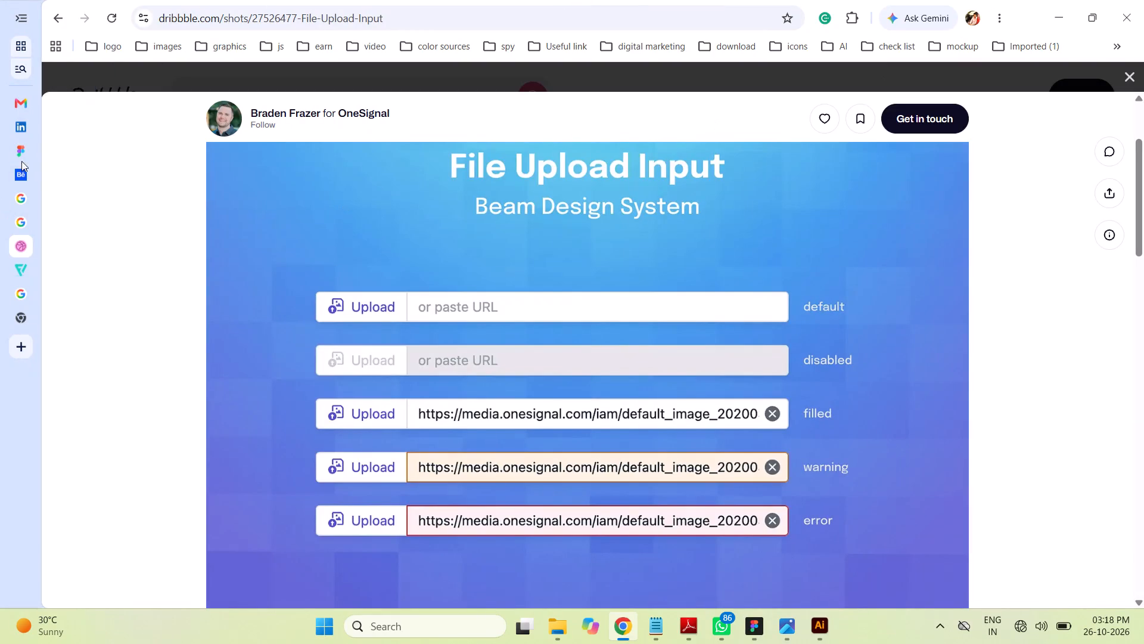
Switch from the Dribbble file upload shot to the open Behance profile page.
{"action": "left_click", "coordinate": [77, 177]}
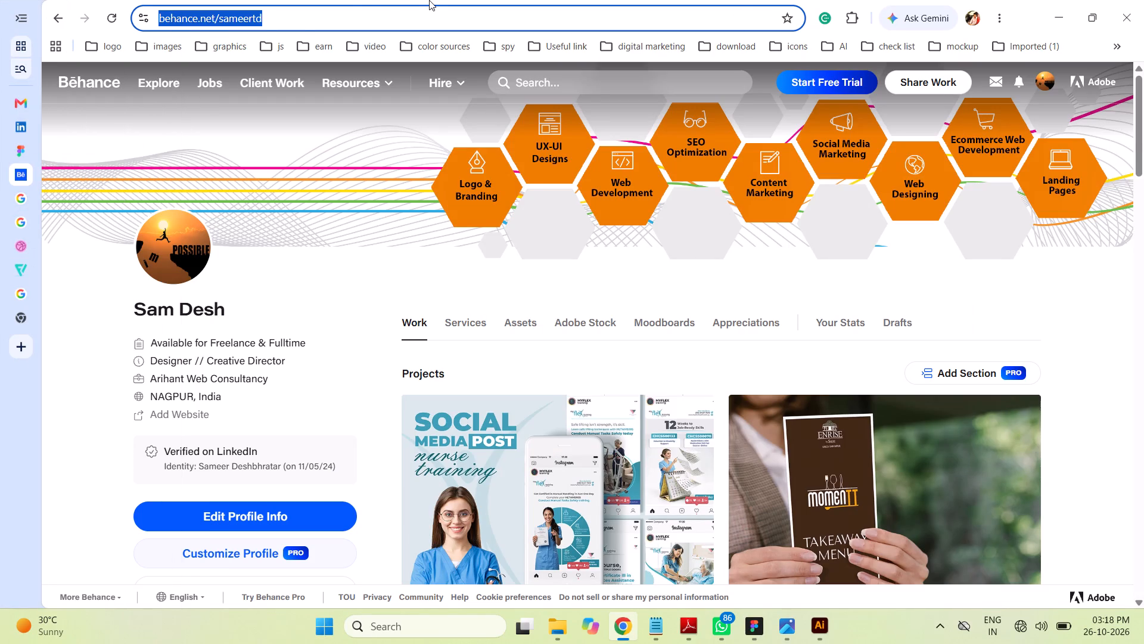
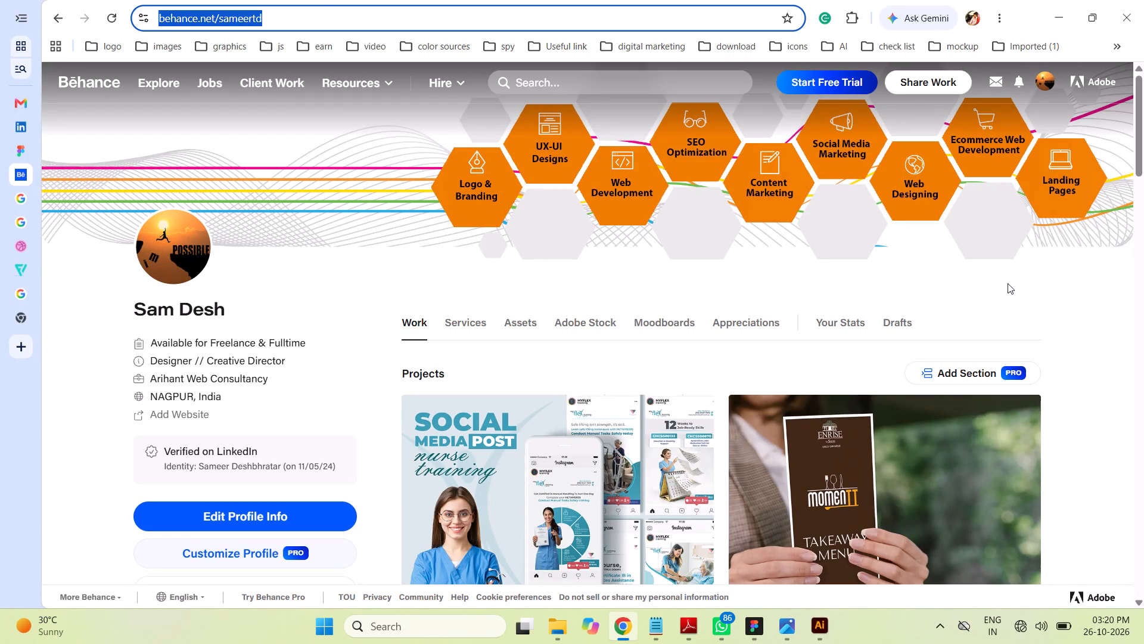
Switch to the Doctor Appointment & Consultation design file in Figma and save it with nothing selected.
{"action": "left_click", "coordinate": [751, 631]}
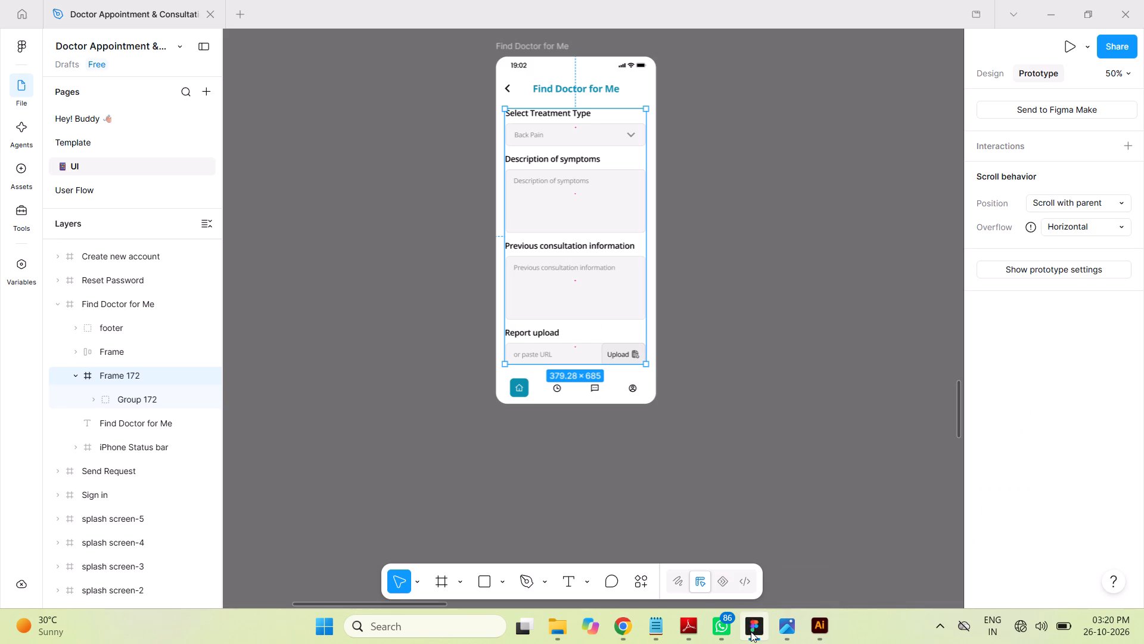
{"action": "left_click", "coordinate": [792, 303]}
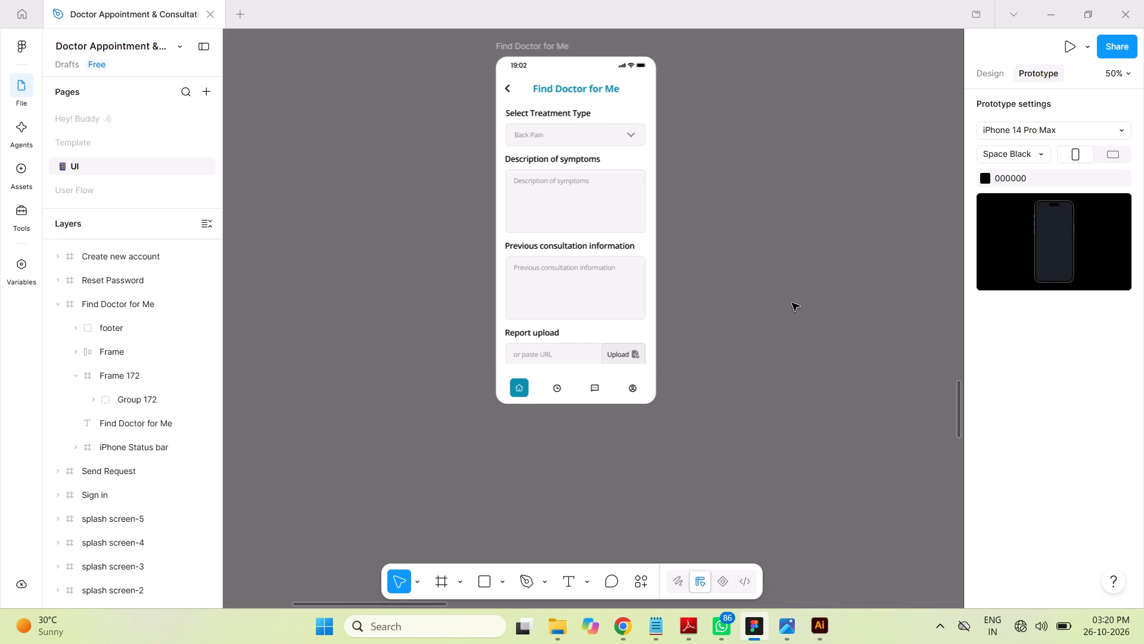
{"action": "key", "text": "ctrl+s"}
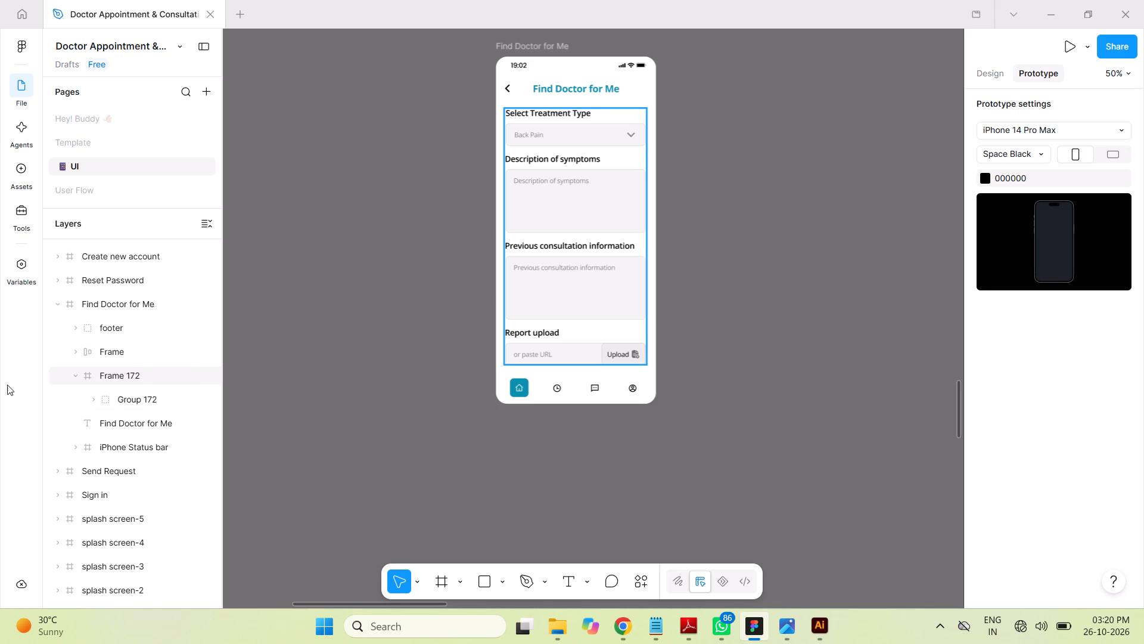
Launch the prototype preview with Frame 172 of the Find Doctor for Me screen selected.
{"action": "left_click", "coordinate": [135, 399]}
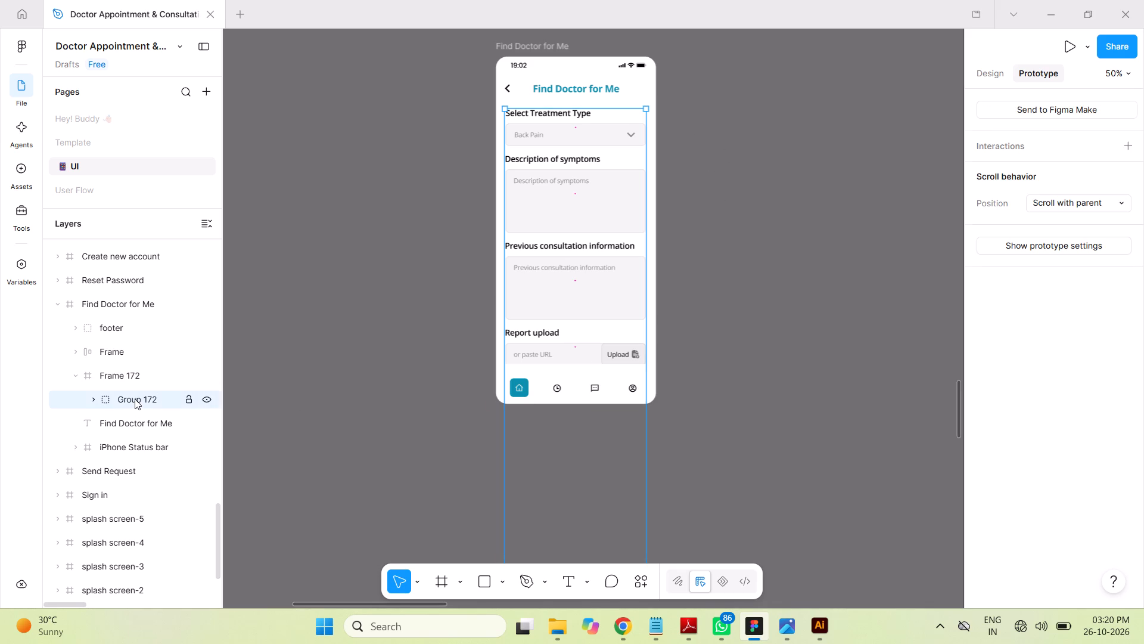
{"action": "left_click", "coordinate": [120, 374]}
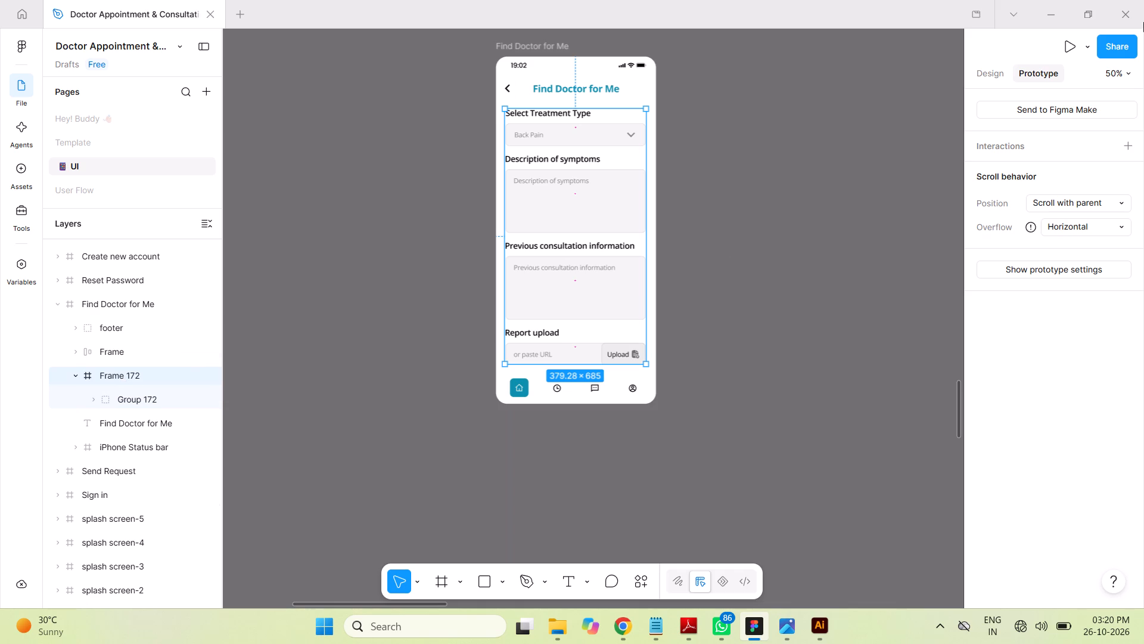
{"action": "left_click", "coordinate": [1068, 45]}
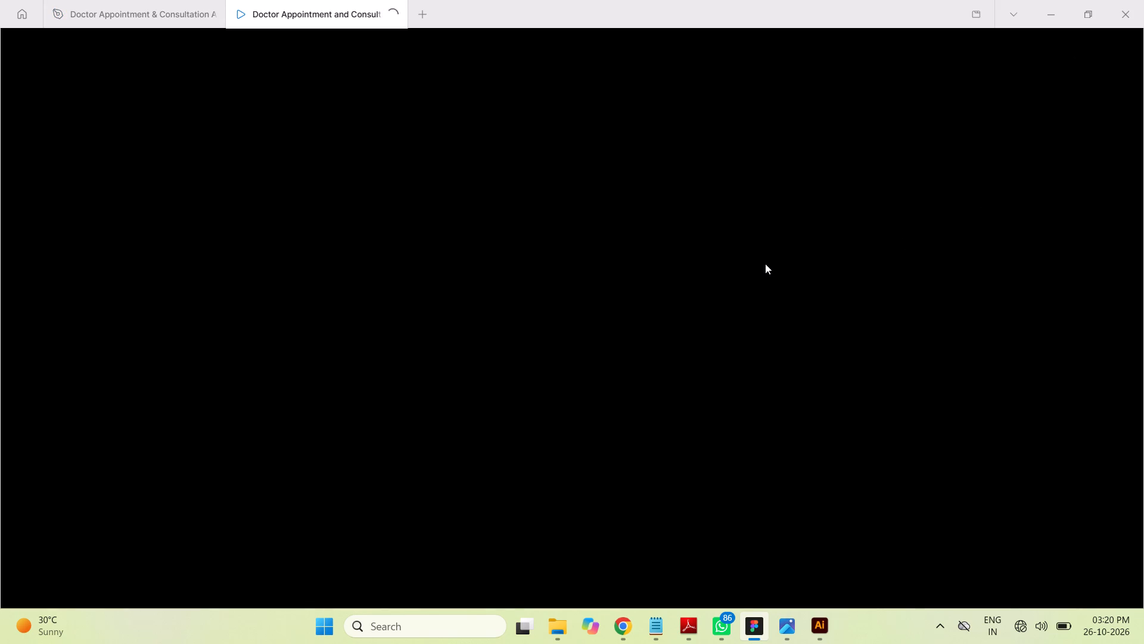
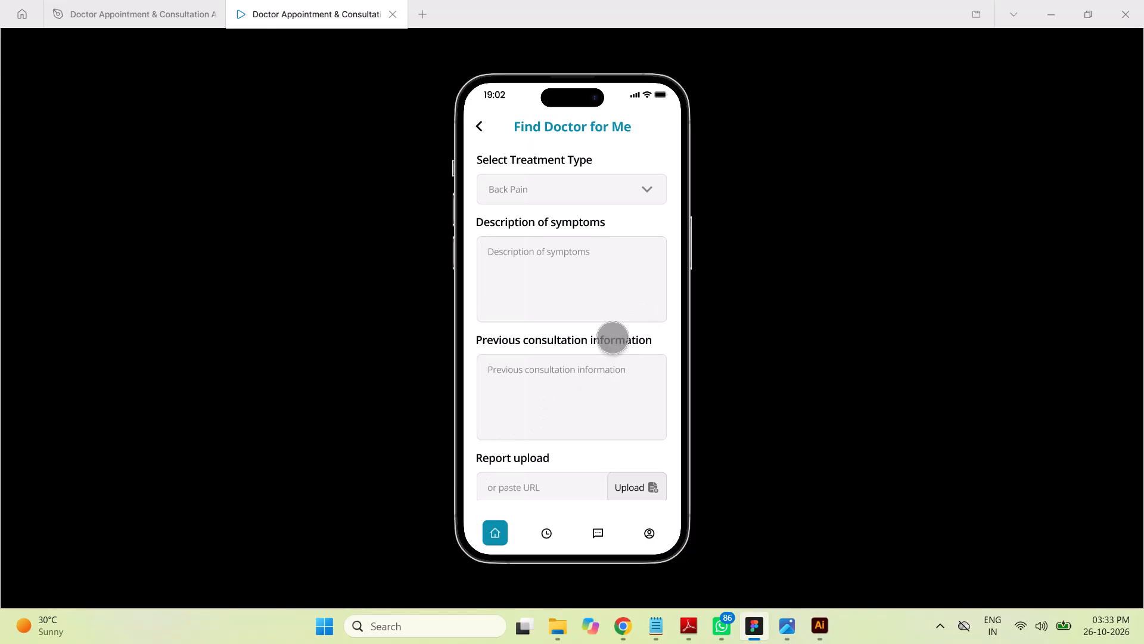
Test scrolling the Find Doctor for Me form in the prototype preview, and close the preview.
{"action": "left_click_drag", "start_coordinate": [592, 348], "coordinate": [602, 184]}
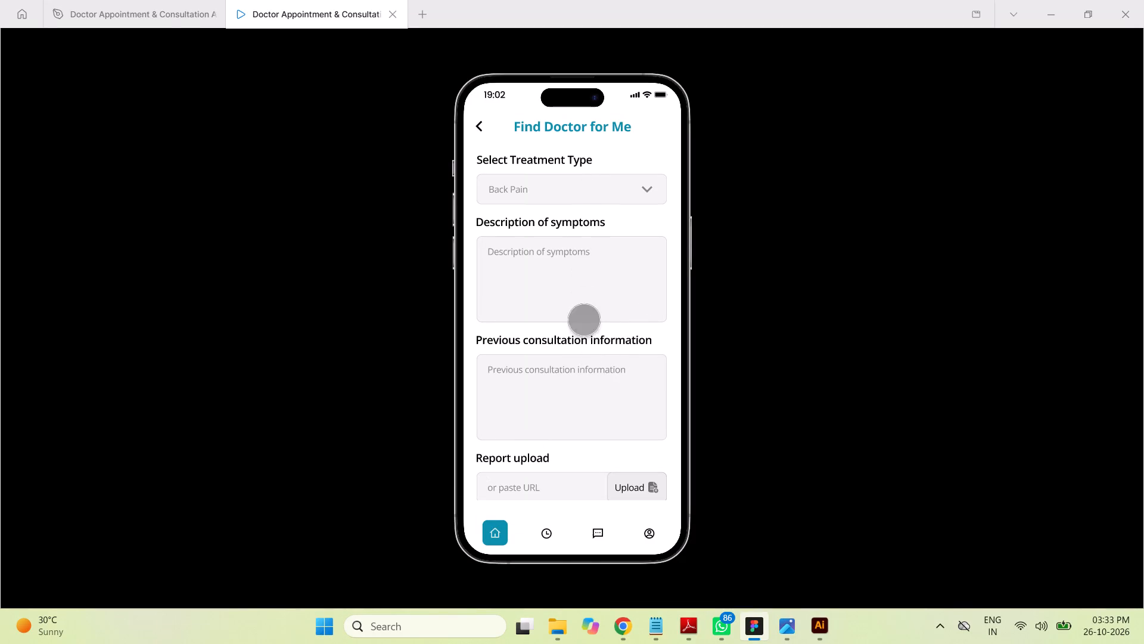
{"action": "left_click_drag", "start_coordinate": [588, 414], "coordinate": [600, 300]}
{"action": "left_click", "coordinate": [394, 11]}
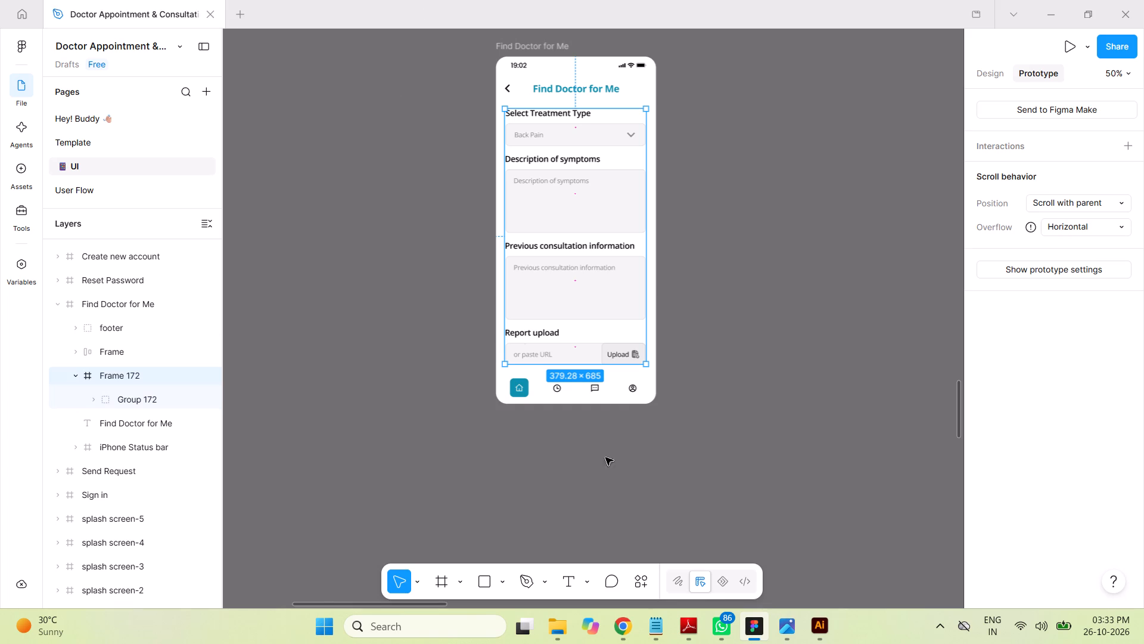
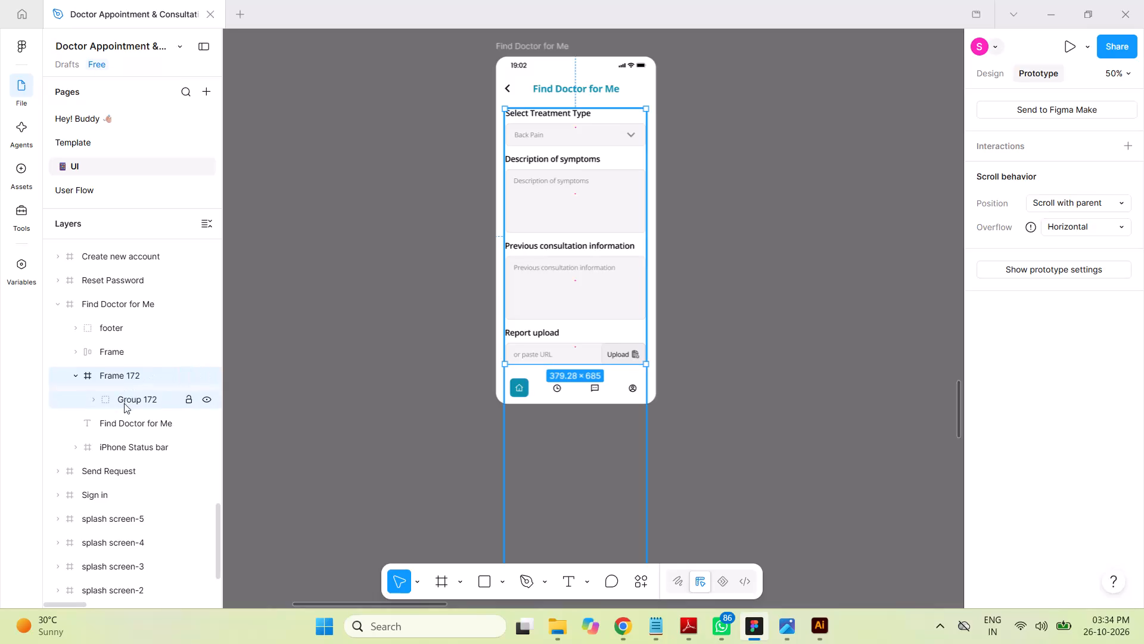
Check the scroll position options of Group 172 and keep Scroll with parent.
{"action": "left_click", "coordinate": [124, 400]}
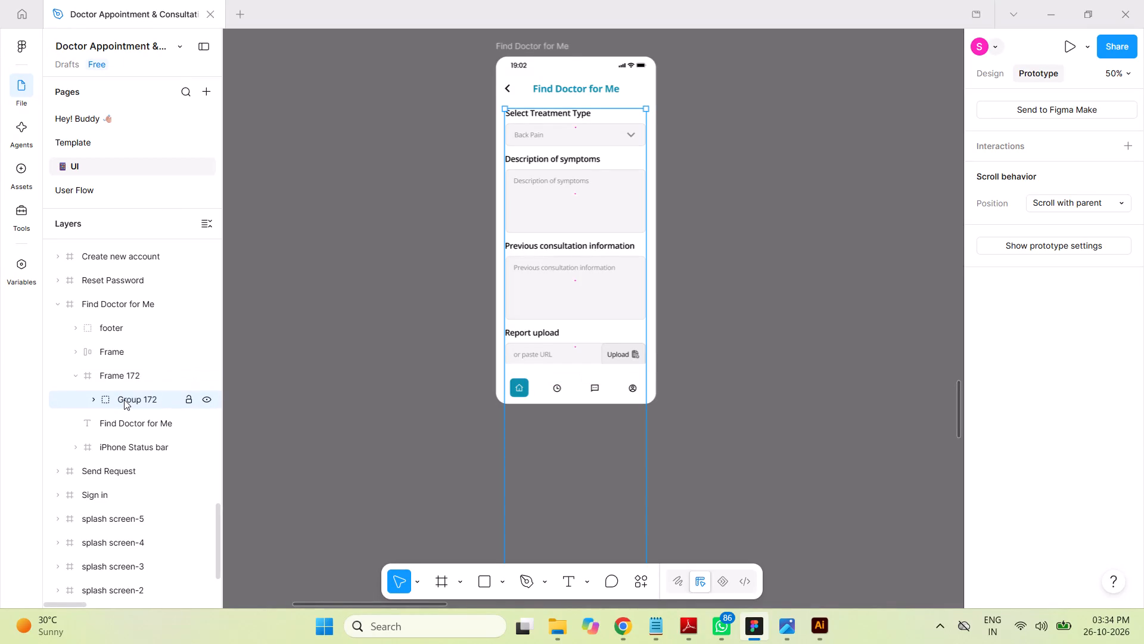
{"action": "left_click", "coordinate": [1067, 202]}
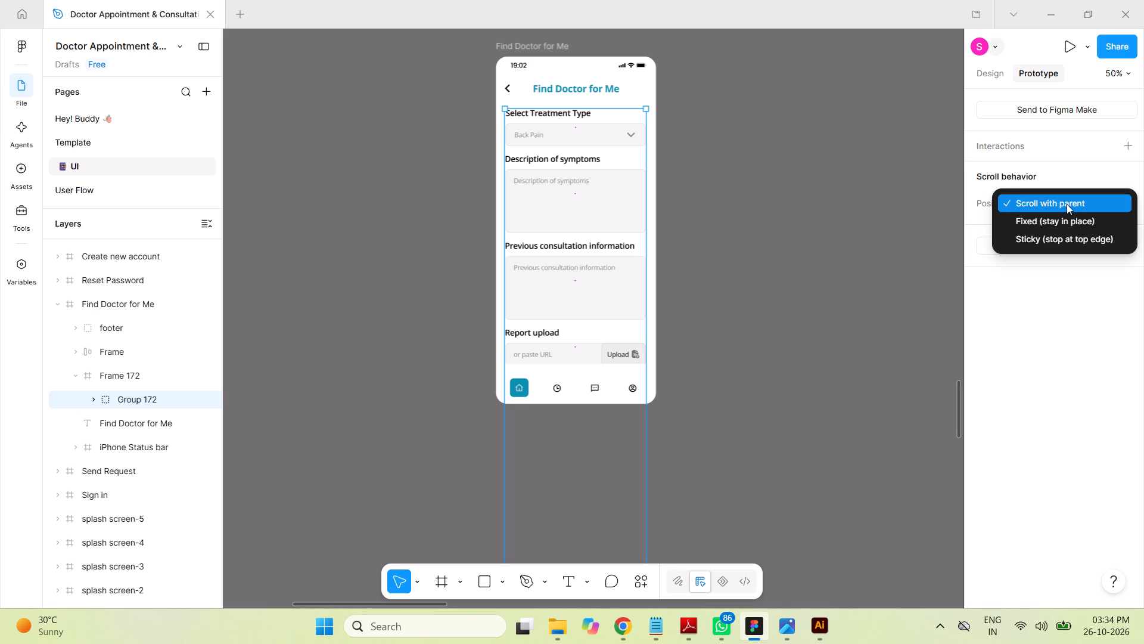
{"action": "left_click", "coordinate": [1067, 204]}
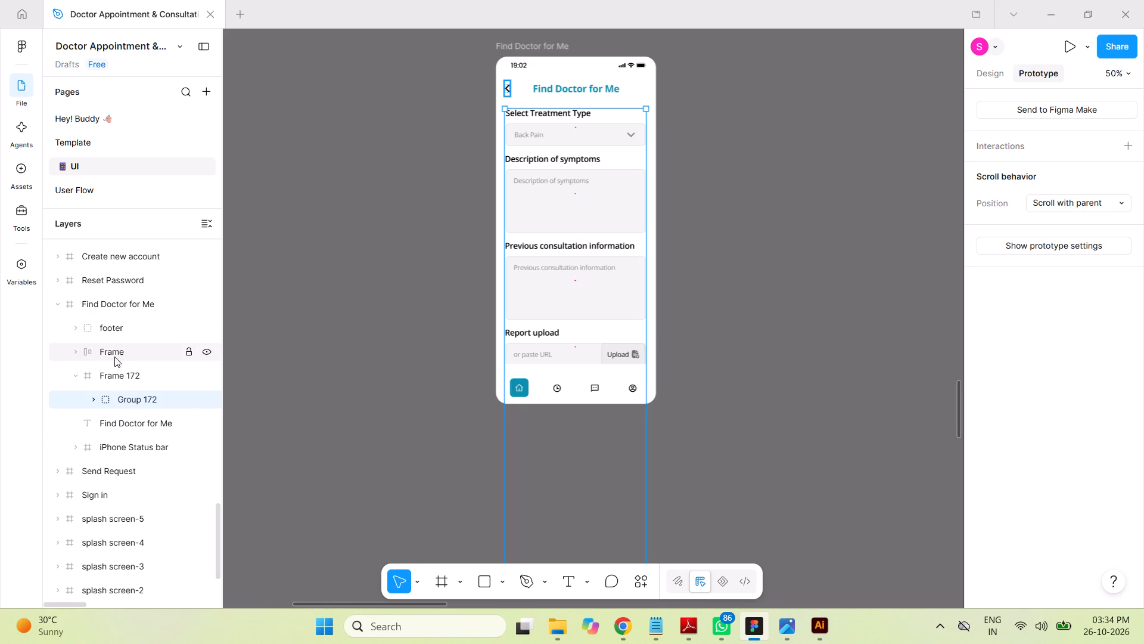
Move Group 172 out of Frame 172 in the layer order, placing it above that frame.
{"action": "left_click_drag", "start_coordinate": [127, 399], "coordinate": [116, 370]}
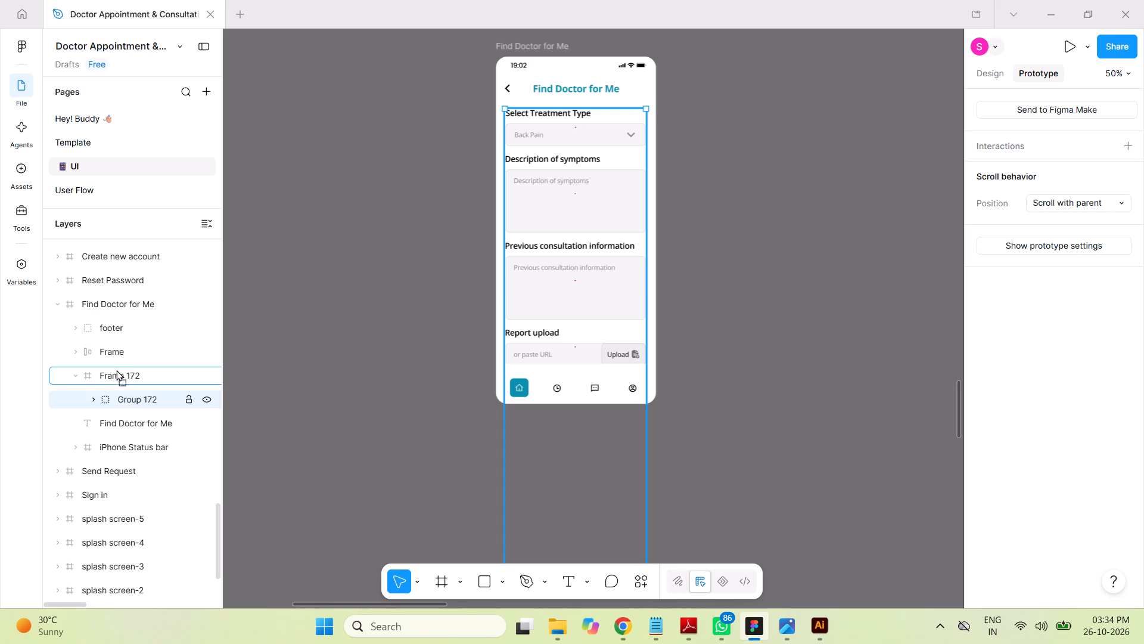
{"action": "left_click_drag", "start_coordinate": [116, 370], "coordinate": [119, 363]}
{"action": "left_click", "coordinate": [118, 397]}
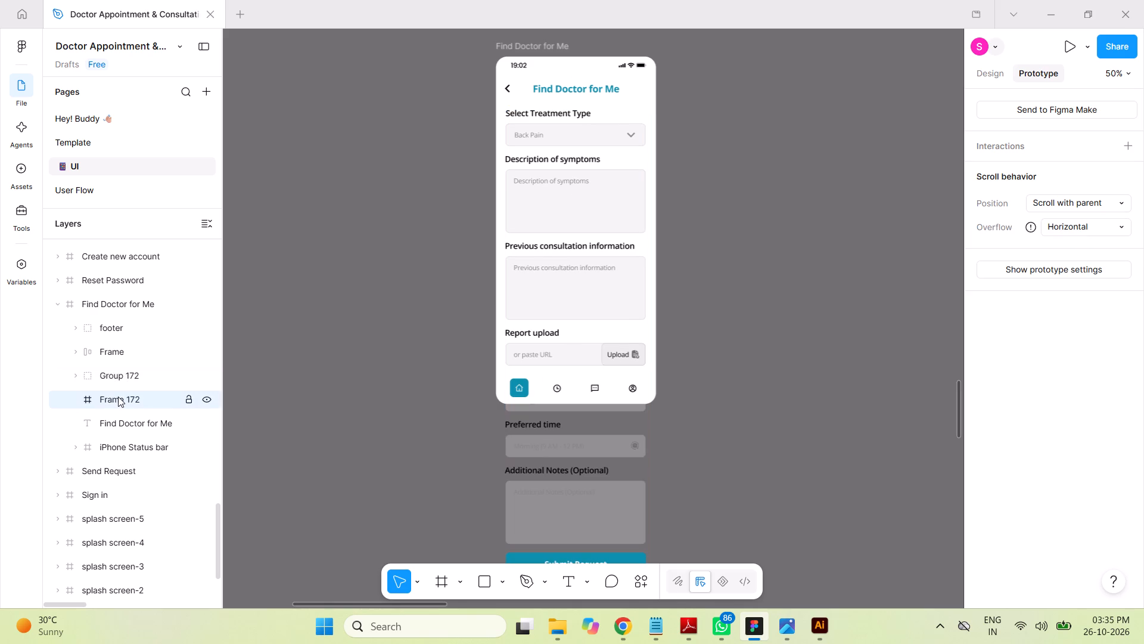
Show the design properties of Frame 172 in the Find Doctor for Me screen instead of its prototype settings.
{"action": "left_click", "coordinate": [988, 75]}
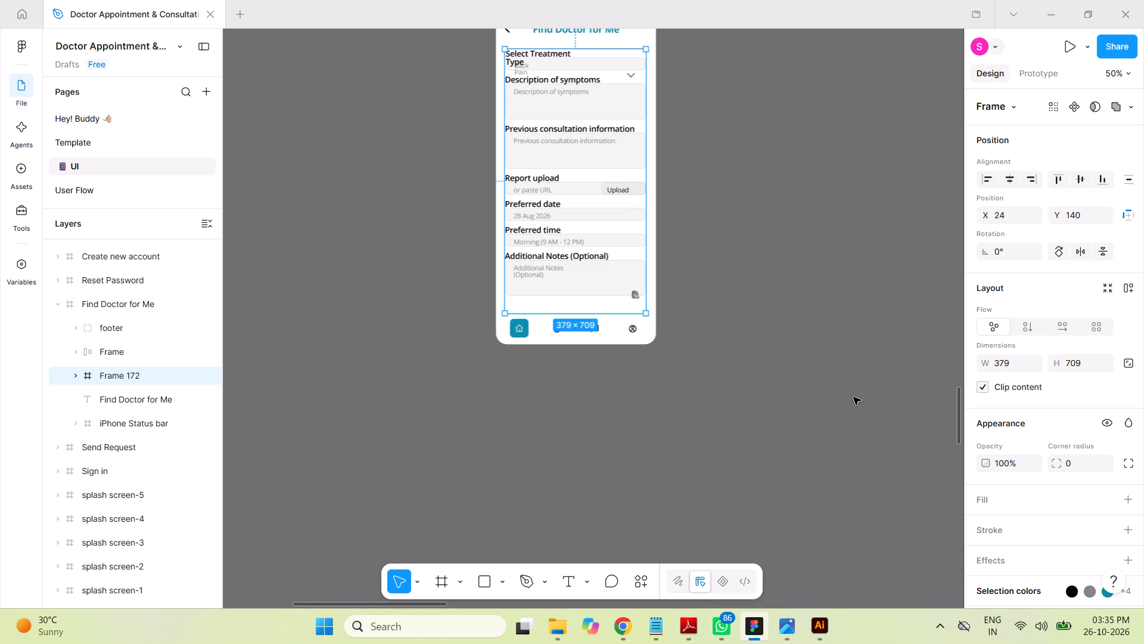
Undo the last two changes to Frame 172.
{"action": "key", "text": "ctrl+z"}
{"action": "key", "text": "ctrl+z"}
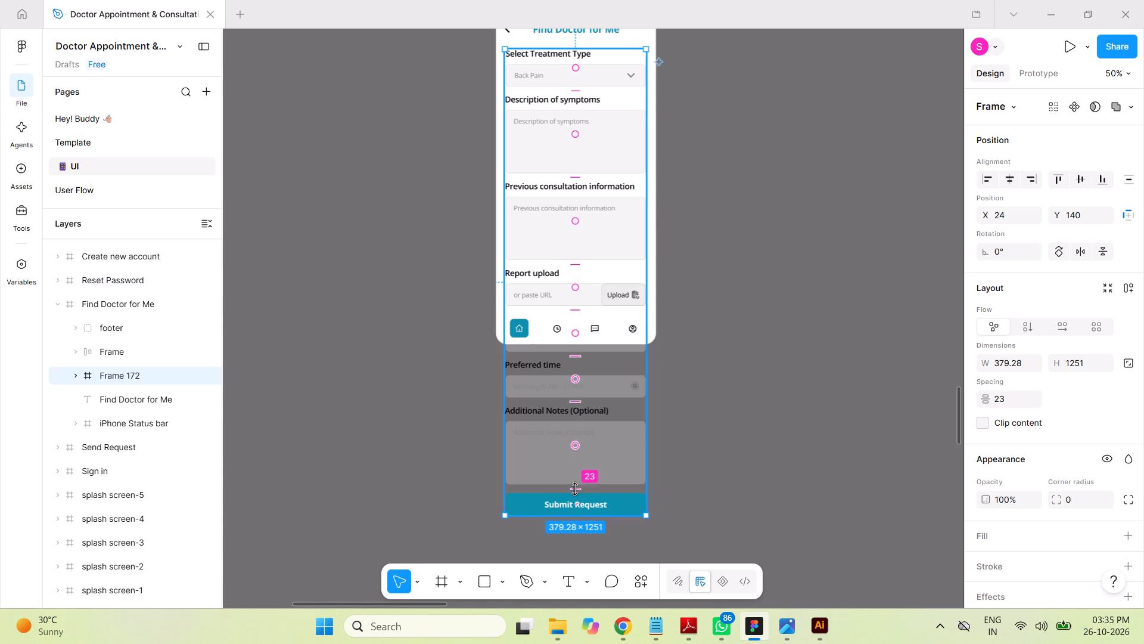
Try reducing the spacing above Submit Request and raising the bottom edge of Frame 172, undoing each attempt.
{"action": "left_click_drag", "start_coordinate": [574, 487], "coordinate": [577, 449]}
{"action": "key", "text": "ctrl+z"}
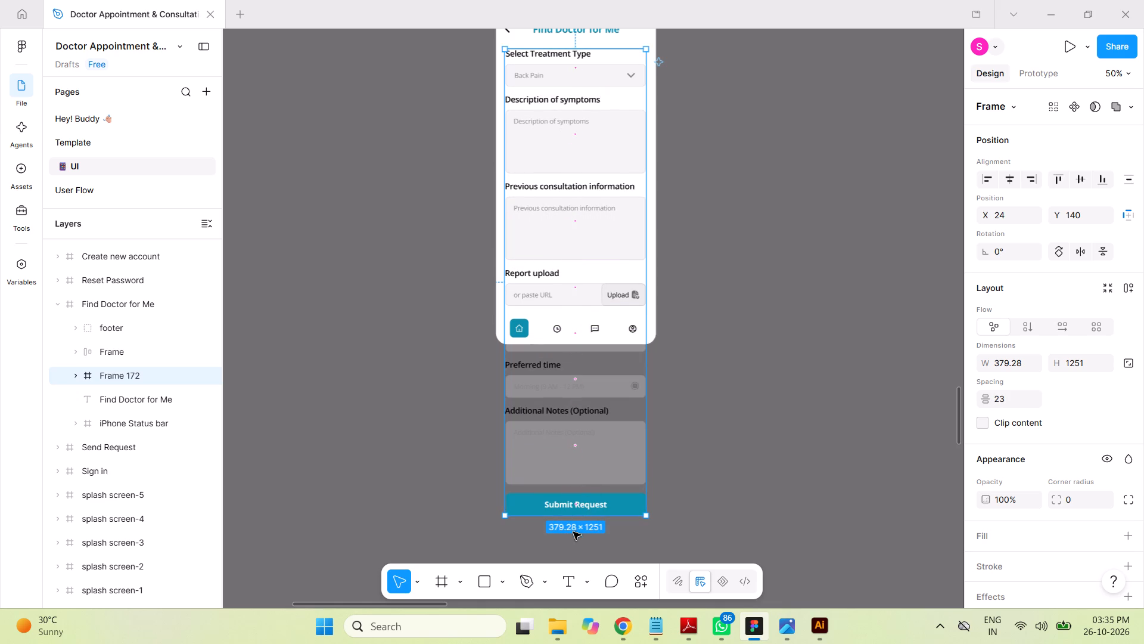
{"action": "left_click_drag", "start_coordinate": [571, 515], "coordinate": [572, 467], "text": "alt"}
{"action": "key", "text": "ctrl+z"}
Set the prototype overflow scrolling of Frame 172 to Vertical.
{"action": "left_click", "coordinate": [1034, 72]}
{"action": "left_click", "coordinate": [1071, 228]}
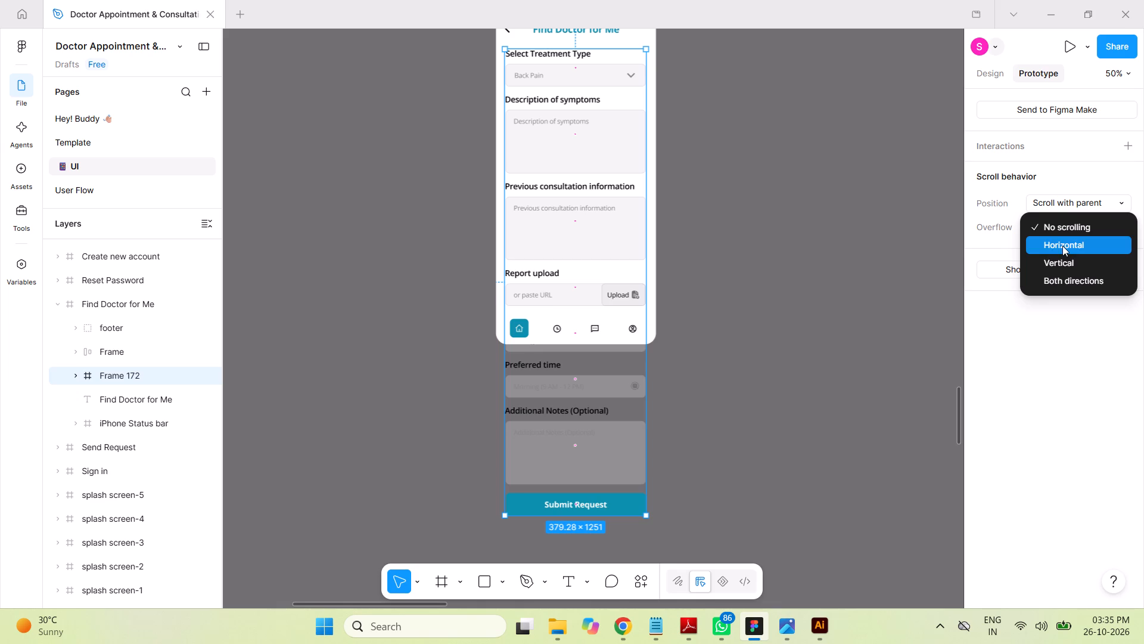
{"action": "left_click", "coordinate": [1061, 262]}
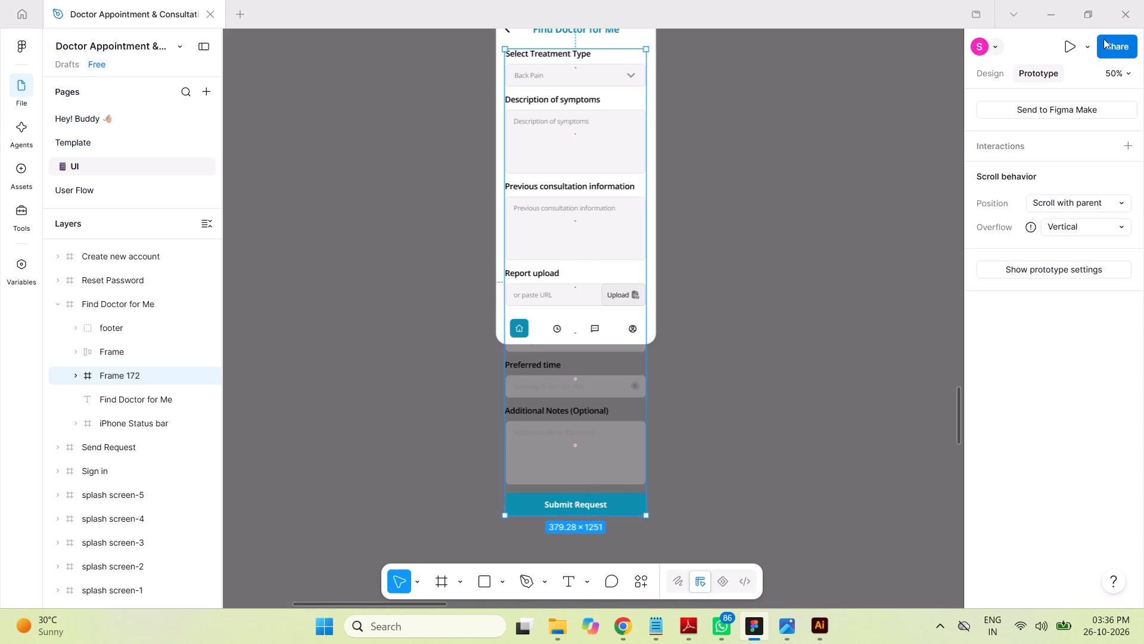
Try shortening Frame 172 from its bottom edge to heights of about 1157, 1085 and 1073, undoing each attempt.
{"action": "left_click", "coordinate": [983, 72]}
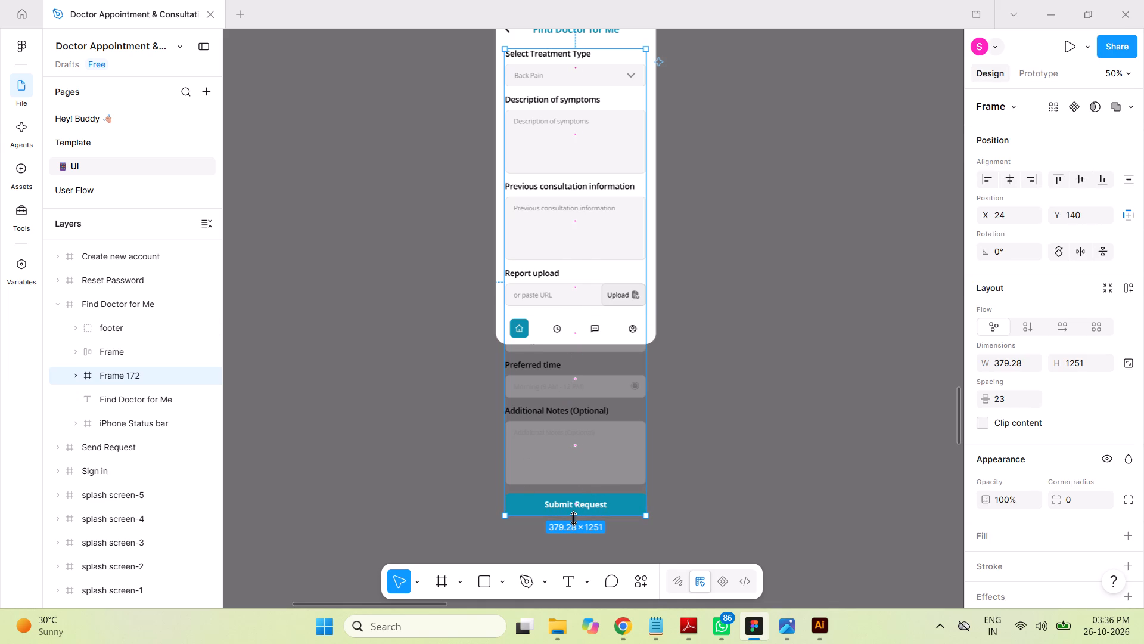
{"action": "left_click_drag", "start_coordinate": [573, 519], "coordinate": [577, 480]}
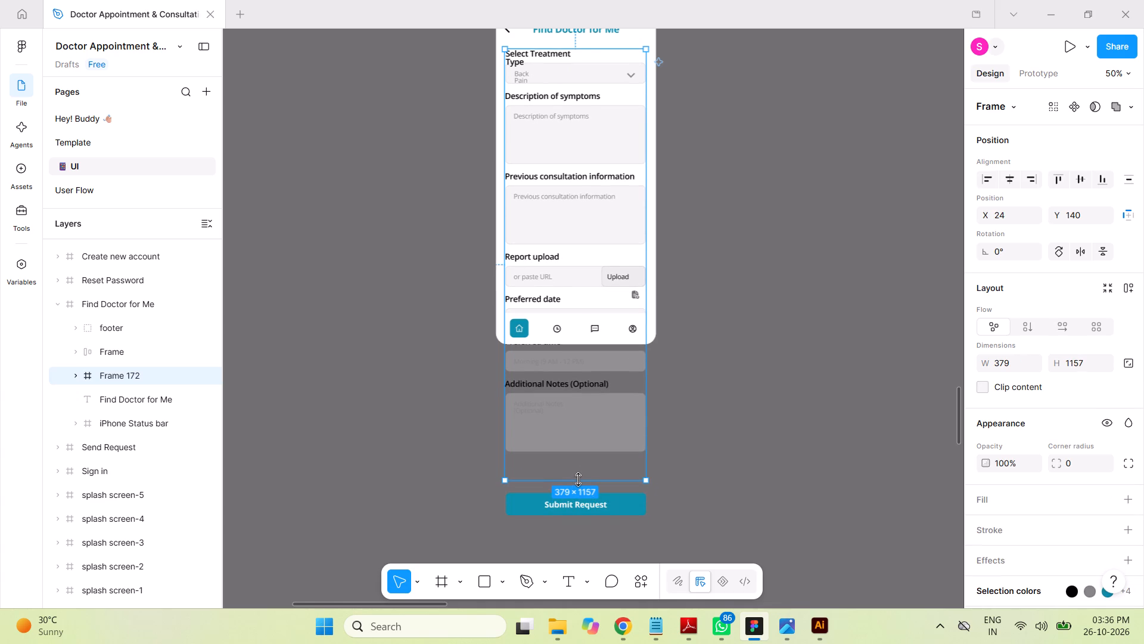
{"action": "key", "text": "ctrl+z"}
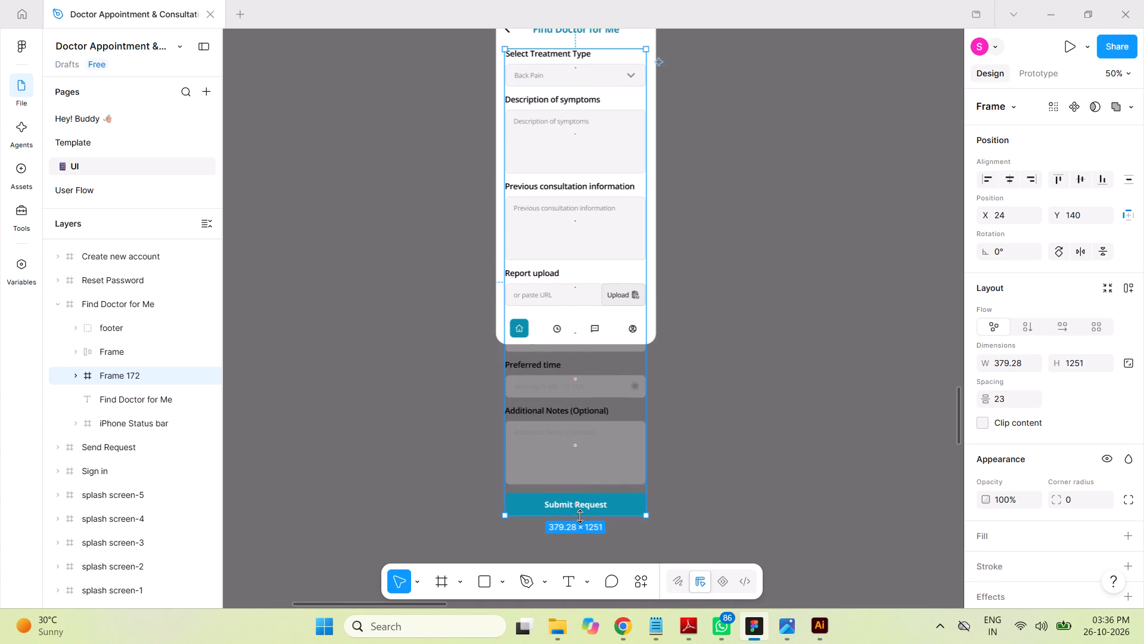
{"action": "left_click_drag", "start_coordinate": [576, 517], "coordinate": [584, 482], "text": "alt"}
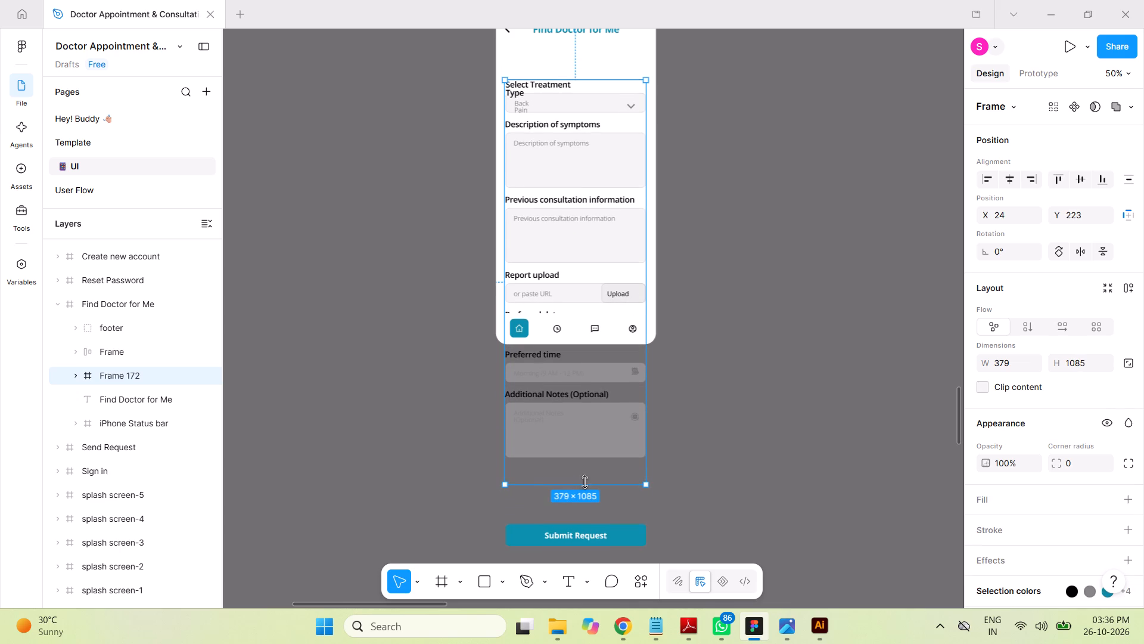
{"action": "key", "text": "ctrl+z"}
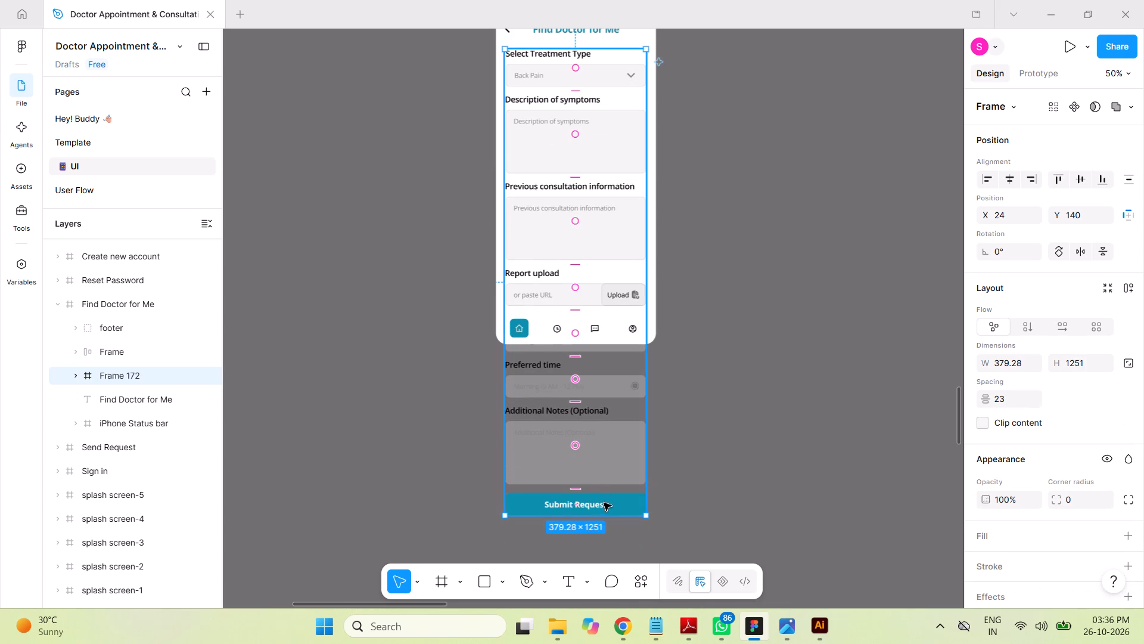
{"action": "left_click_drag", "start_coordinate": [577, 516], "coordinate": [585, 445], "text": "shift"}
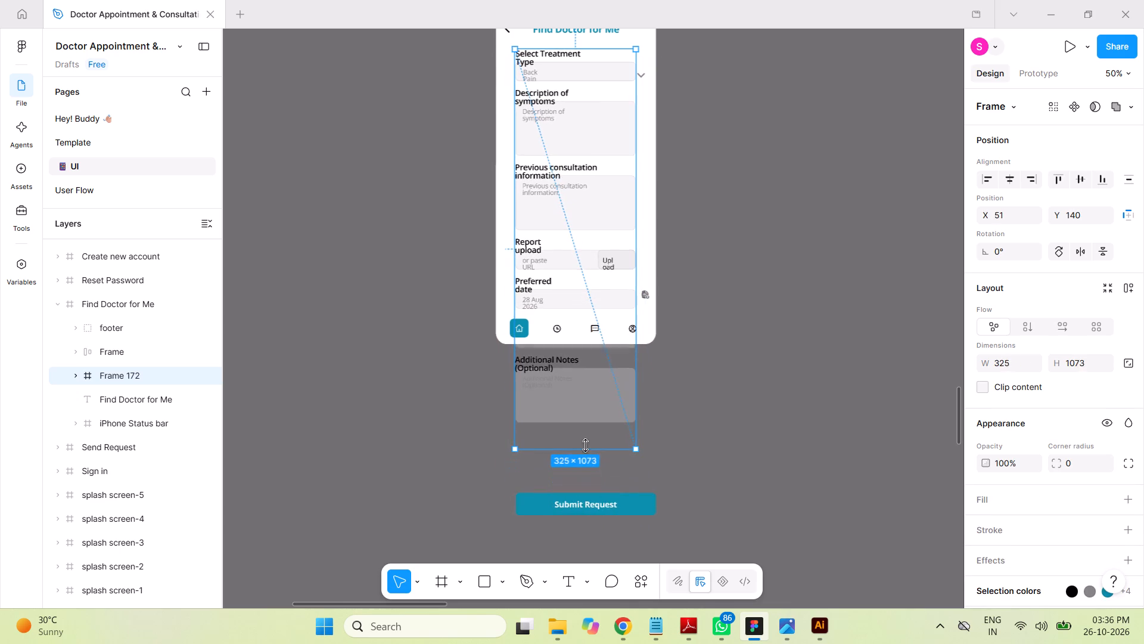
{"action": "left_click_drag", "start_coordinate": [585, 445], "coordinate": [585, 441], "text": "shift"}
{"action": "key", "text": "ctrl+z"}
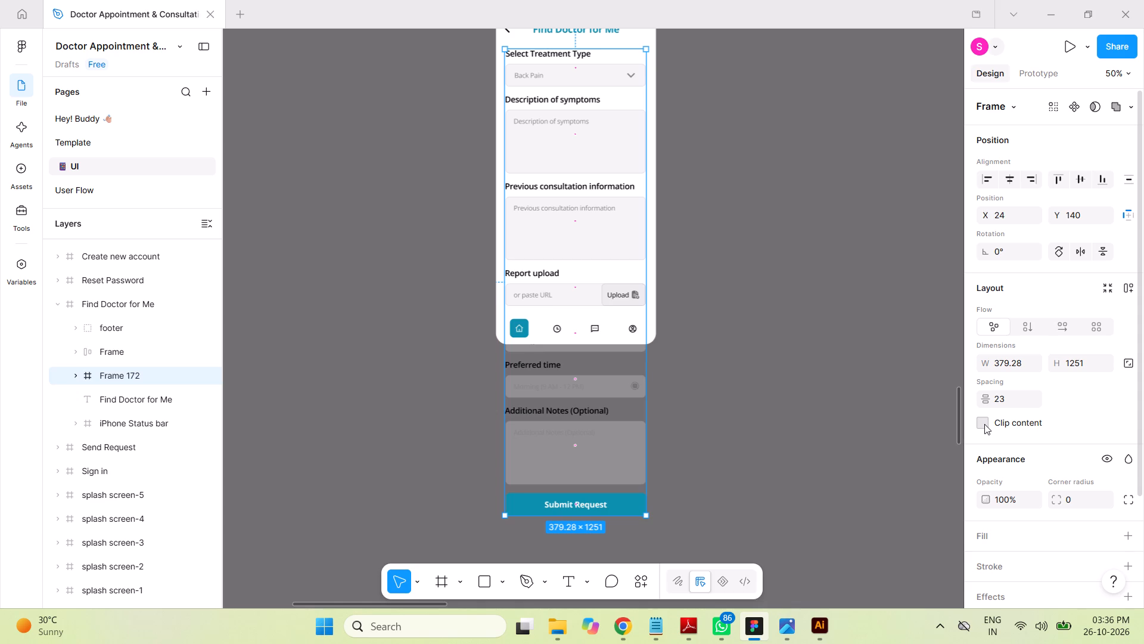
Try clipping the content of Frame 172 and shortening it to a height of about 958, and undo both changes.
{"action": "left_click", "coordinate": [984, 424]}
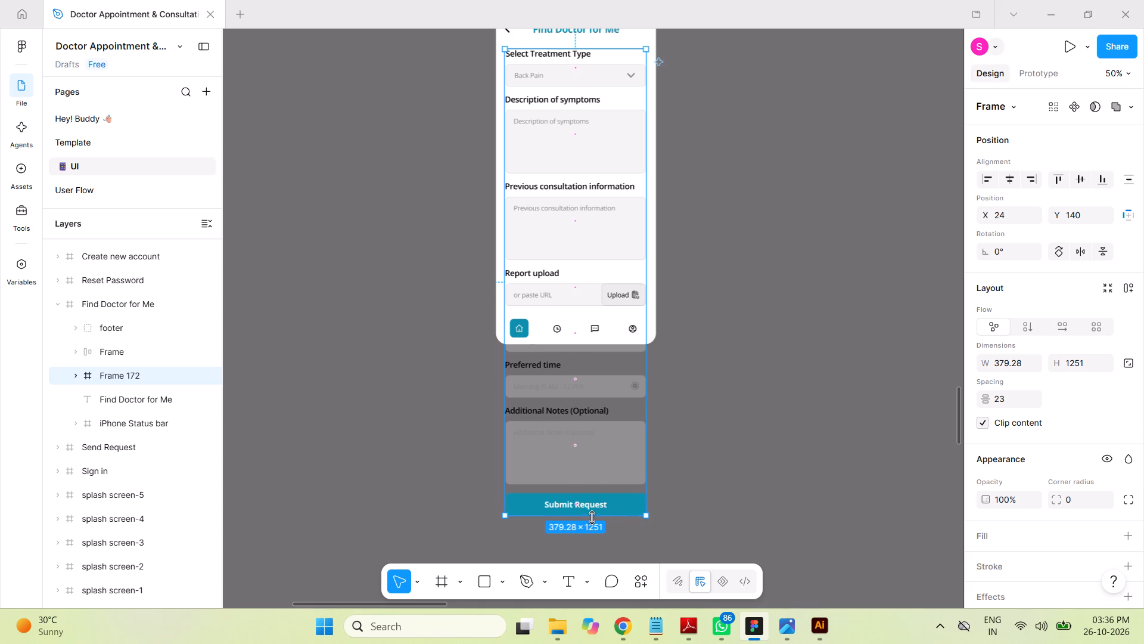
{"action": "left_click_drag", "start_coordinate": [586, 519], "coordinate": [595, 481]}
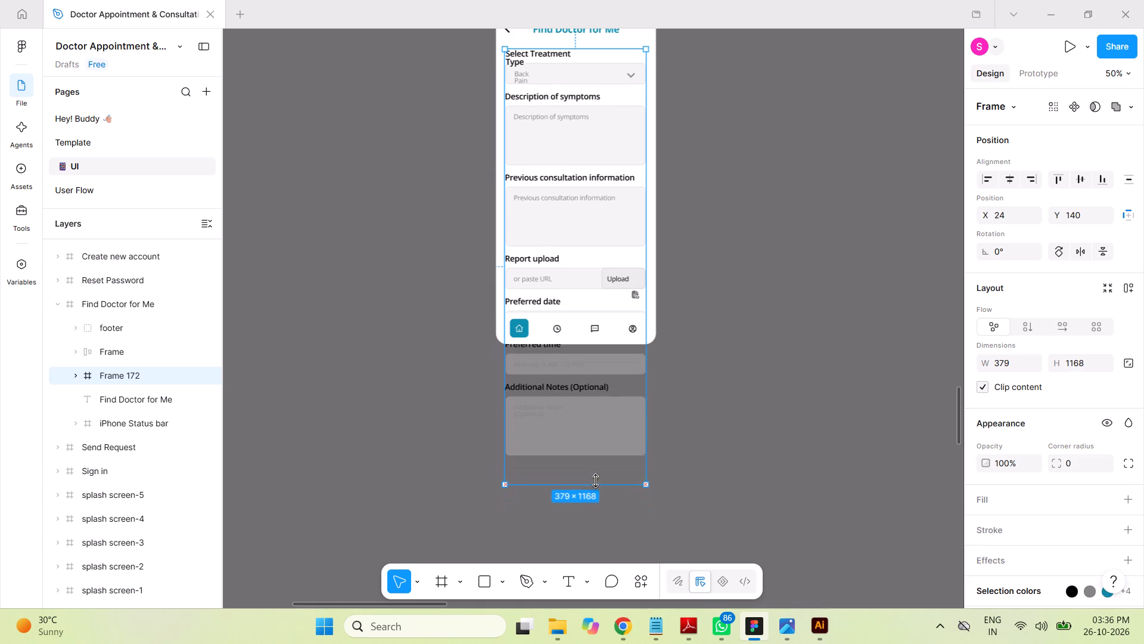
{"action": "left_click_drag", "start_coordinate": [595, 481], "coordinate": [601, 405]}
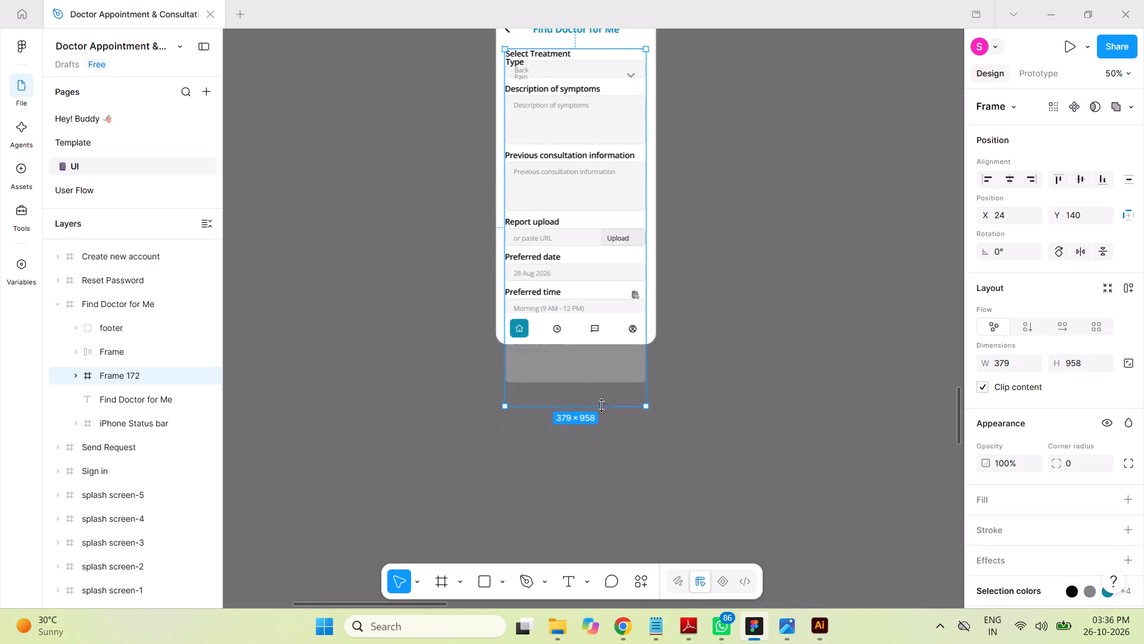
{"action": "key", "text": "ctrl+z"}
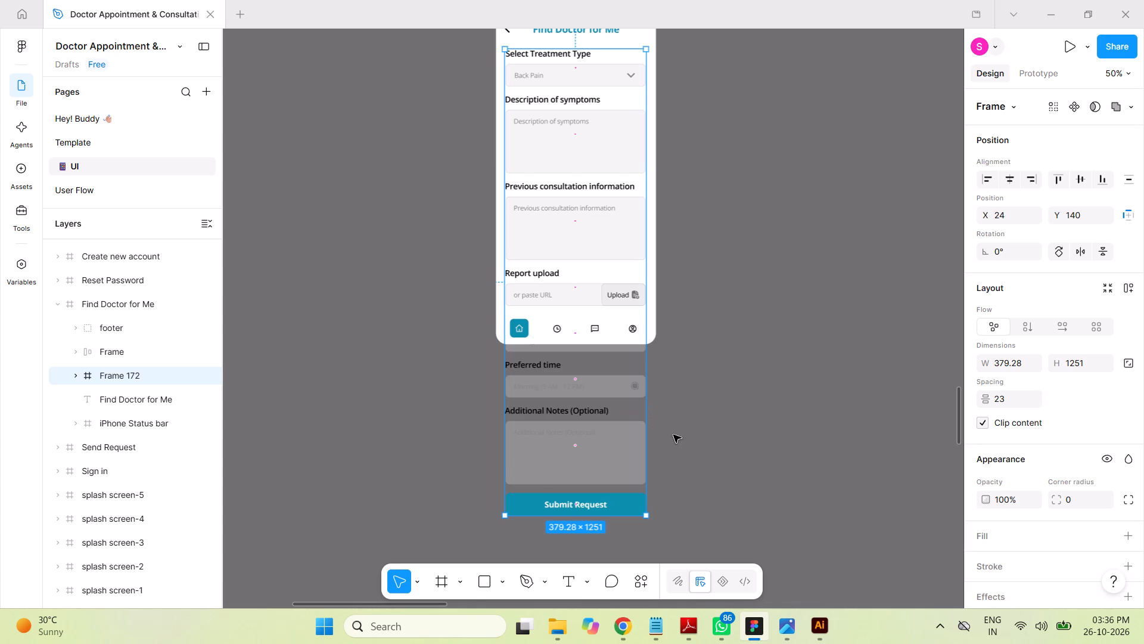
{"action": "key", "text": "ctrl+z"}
Save the design file.
{"action": "key", "text": "ctrl+s"}
Switch to Chrome and search Google for "scrolling in figma prototype tutorial" in the empty tab.
{"action": "left_click", "coordinate": [630, 623]}
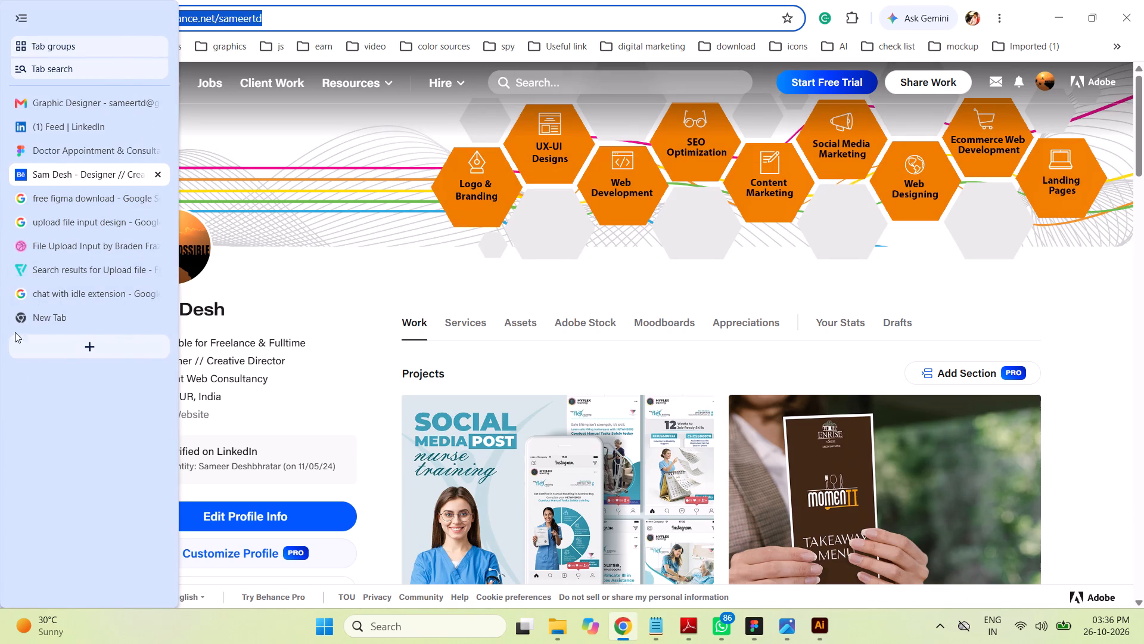
{"action": "left_click", "coordinate": [49, 315]}
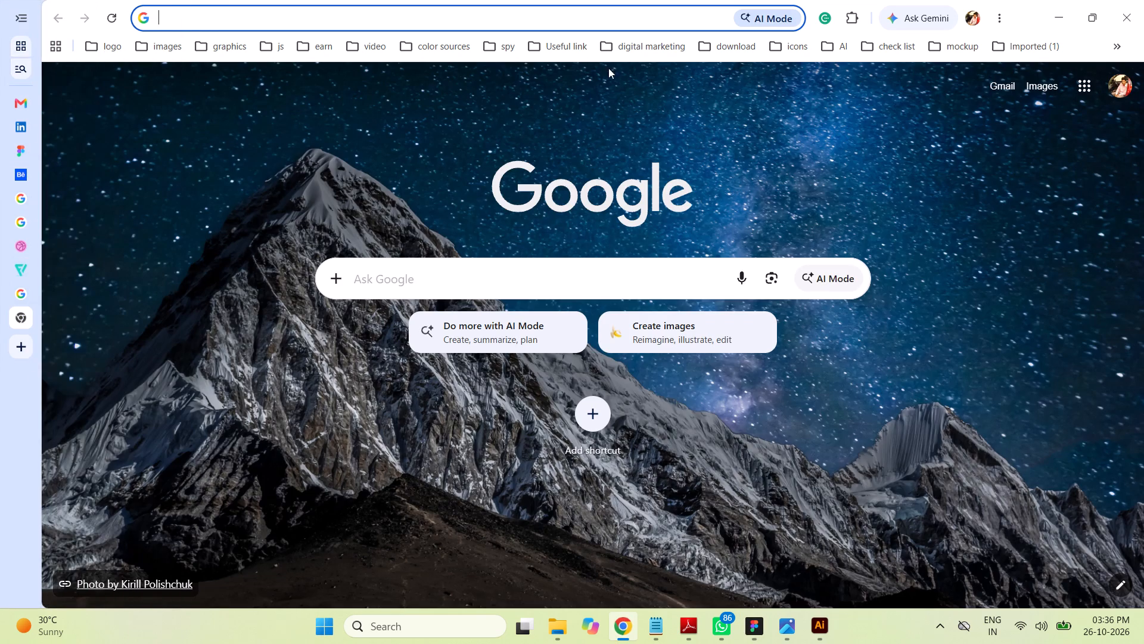
{"action": "left_click", "coordinate": [251, 22]}
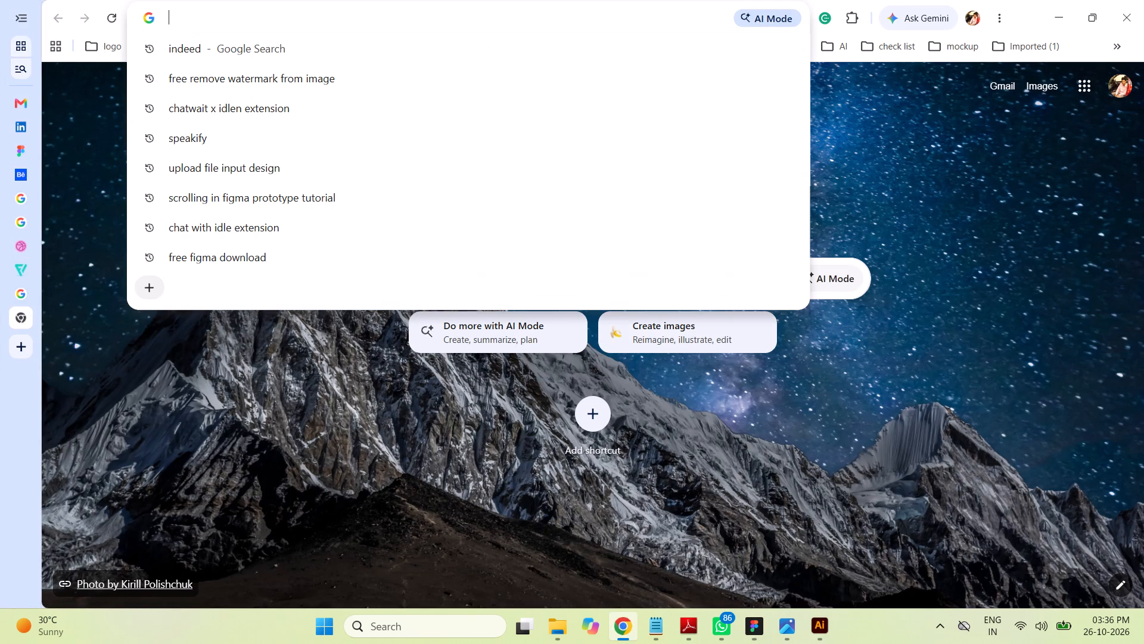
{"action": "type", "text": "scro"}
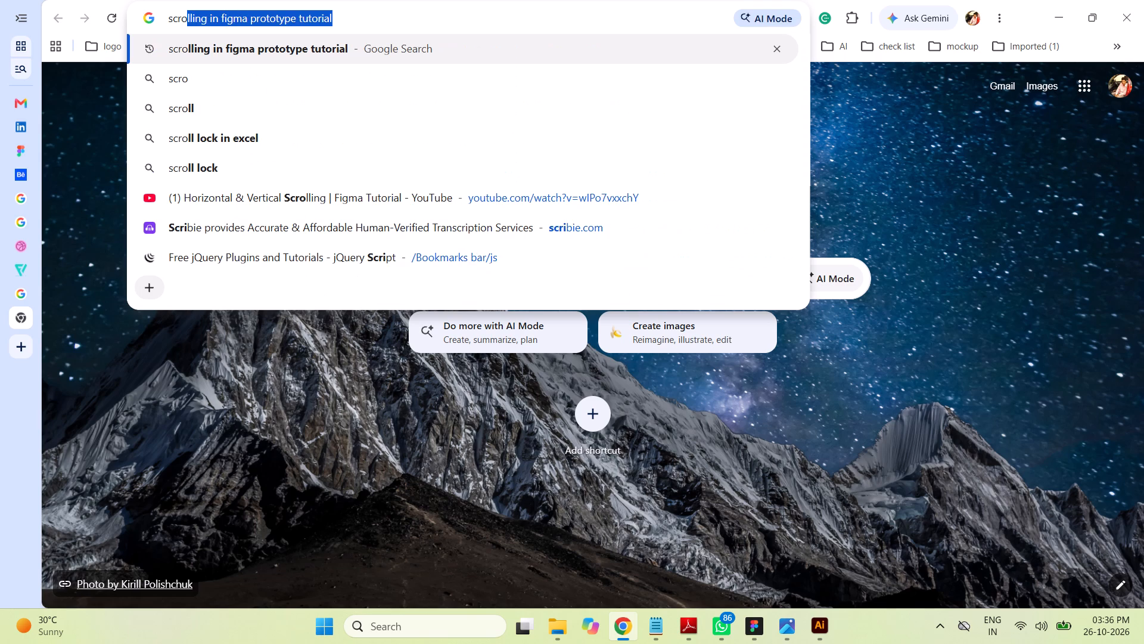
{"action": "key", "text": "Right"}
{"action": "key", "text": "Return"}
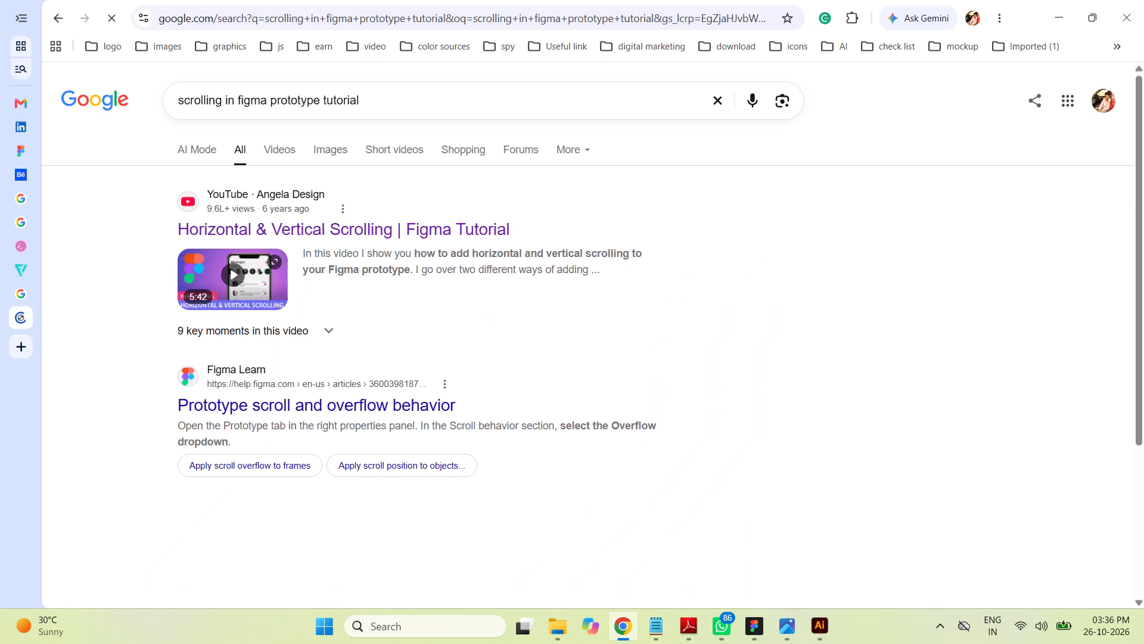
Watch the opening of the YouTube video "Horizontal & Vertical Scrolling | Figma Tutorial" in full screen, and leave full screen.
{"action": "left_click", "coordinate": [368, 233]}
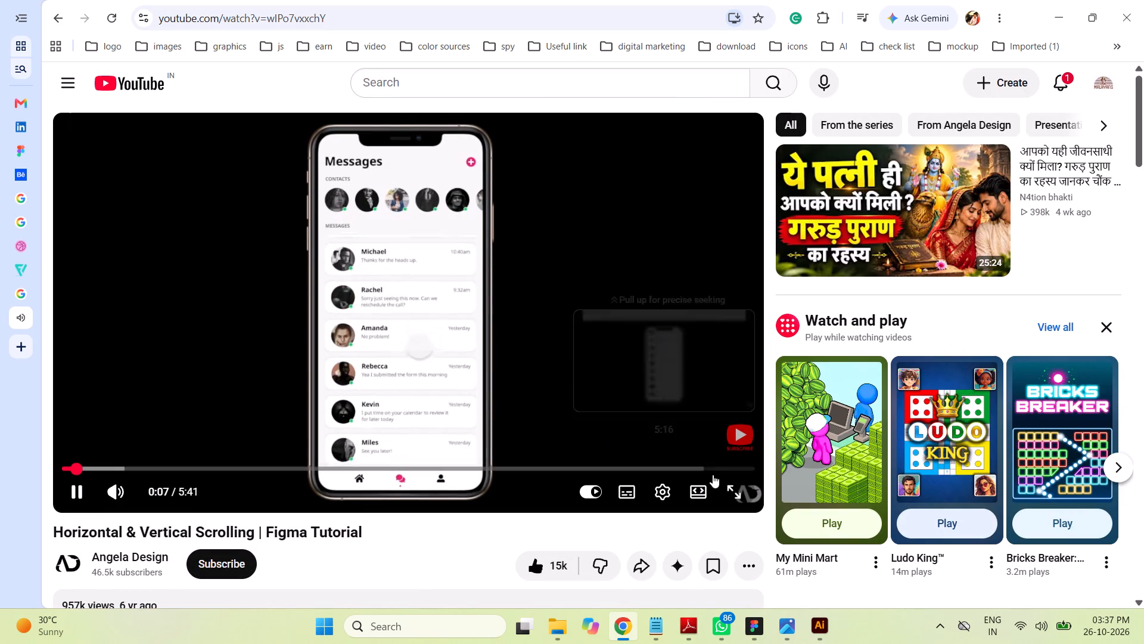
{"action": "left_click", "coordinate": [735, 494]}
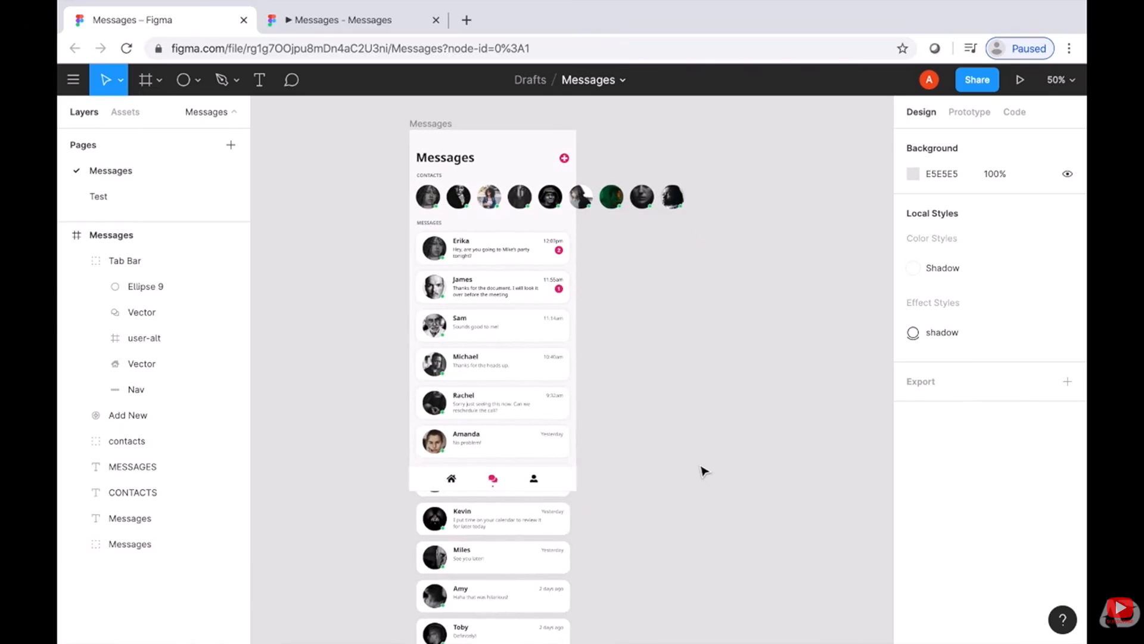
{"action": "left_click", "coordinate": [811, 354]}
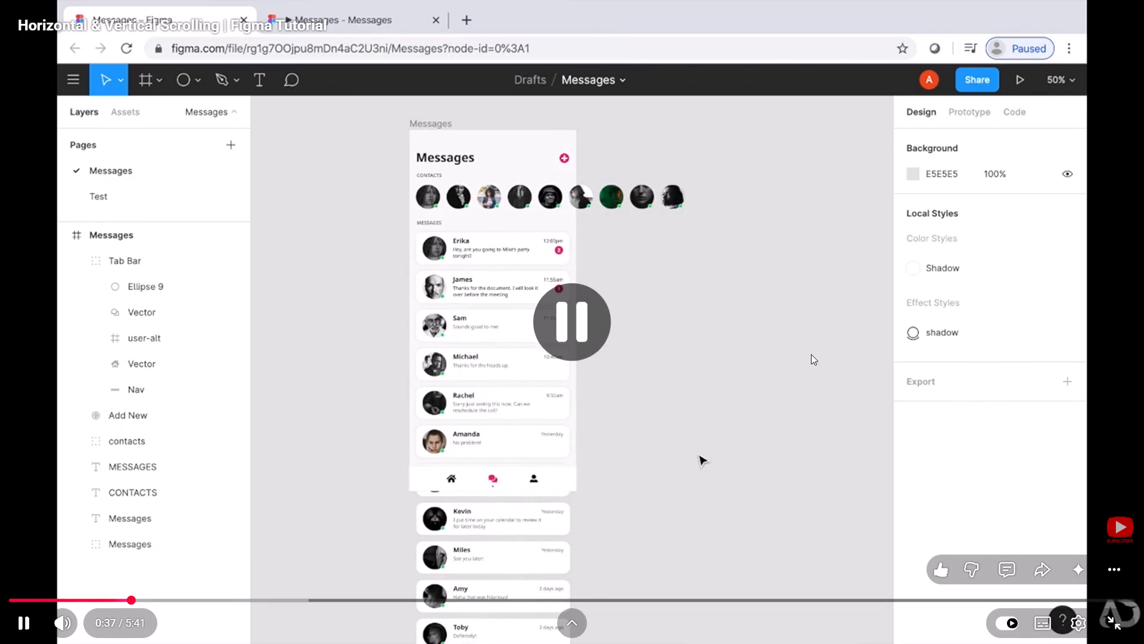
{"action": "left_click", "coordinate": [1116, 618]}
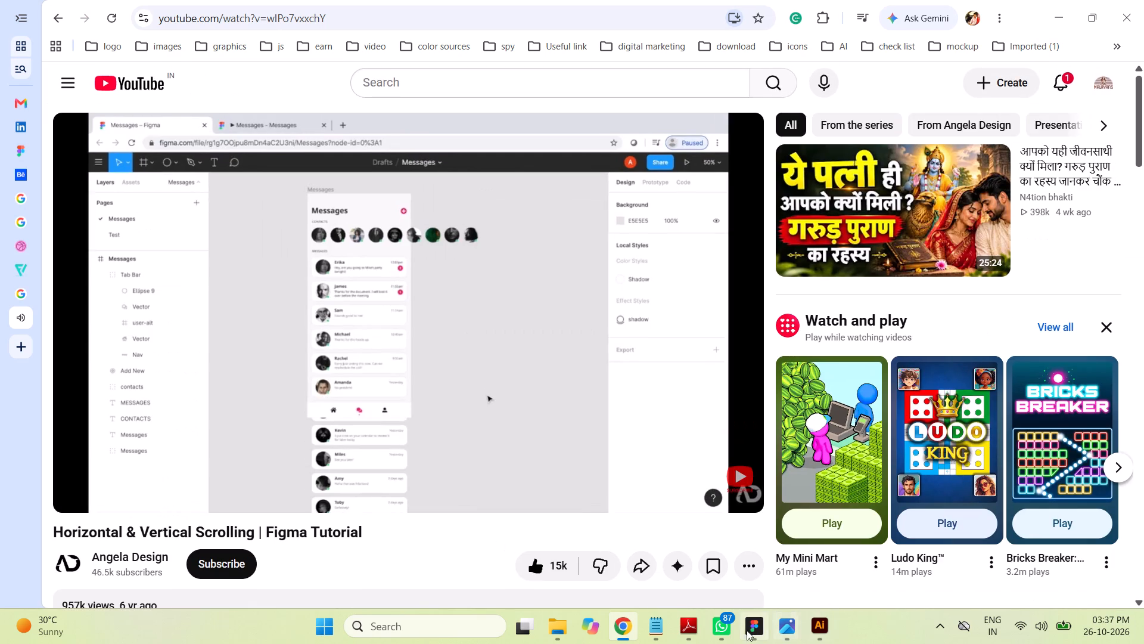
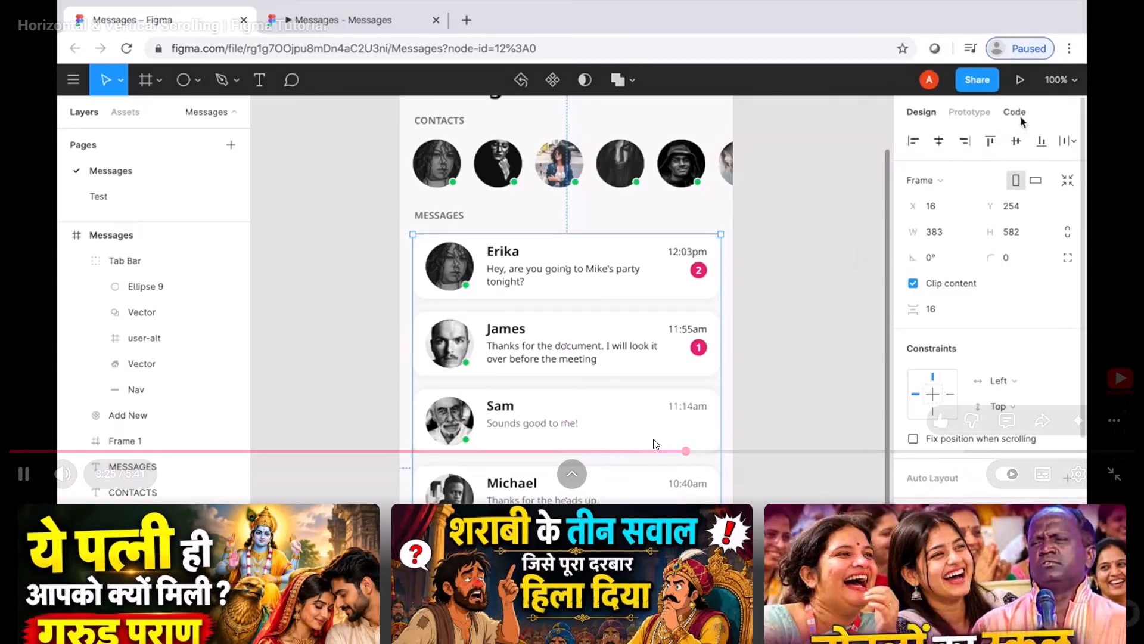
Watch the vertical-scrolling part of the YouTube tutorial in full screen, and leave full screen.
{"action": "scroll", "coordinate": [653, 439], "scroll_direction": "up", "scroll_amount": 1}
{"action": "scroll", "coordinate": [653, 439], "scroll_direction": "down", "scroll_amount": 1}
{"action": "scroll", "coordinate": [653, 439], "scroll_direction": "up", "scroll_amount": 5}
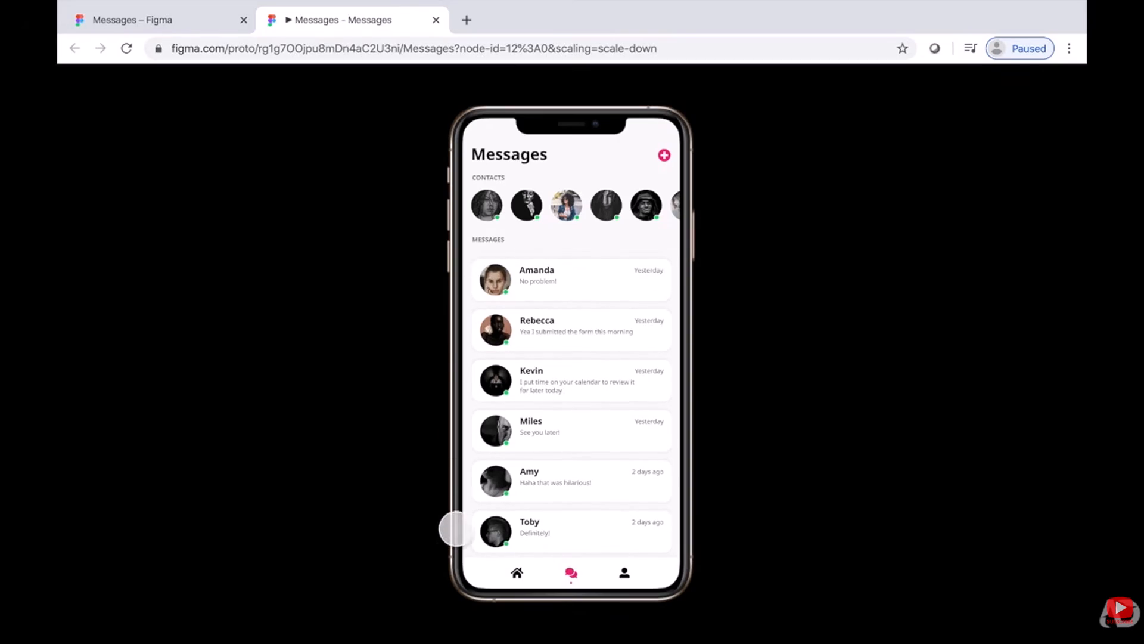
{"action": "left_click", "coordinate": [653, 439]}
{"action": "left_click", "coordinate": [1115, 624]}
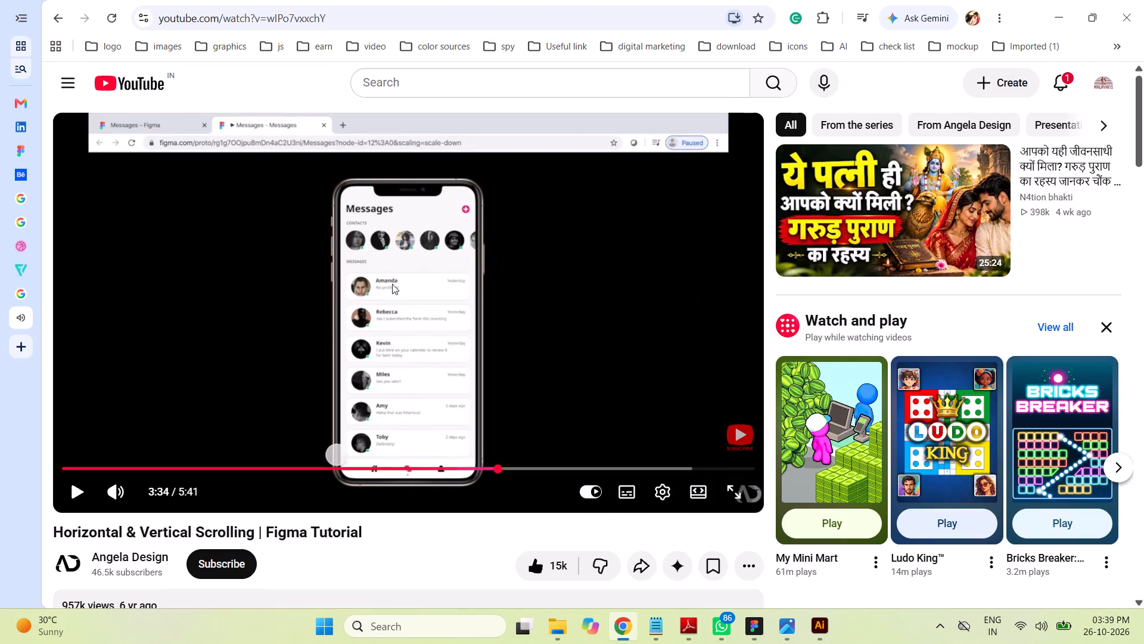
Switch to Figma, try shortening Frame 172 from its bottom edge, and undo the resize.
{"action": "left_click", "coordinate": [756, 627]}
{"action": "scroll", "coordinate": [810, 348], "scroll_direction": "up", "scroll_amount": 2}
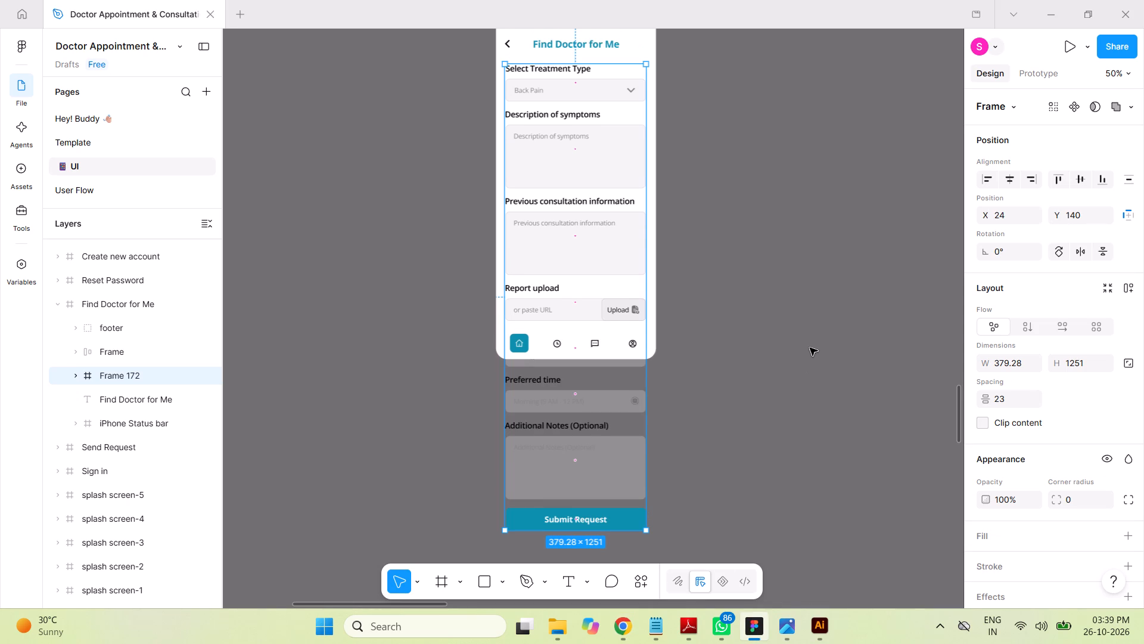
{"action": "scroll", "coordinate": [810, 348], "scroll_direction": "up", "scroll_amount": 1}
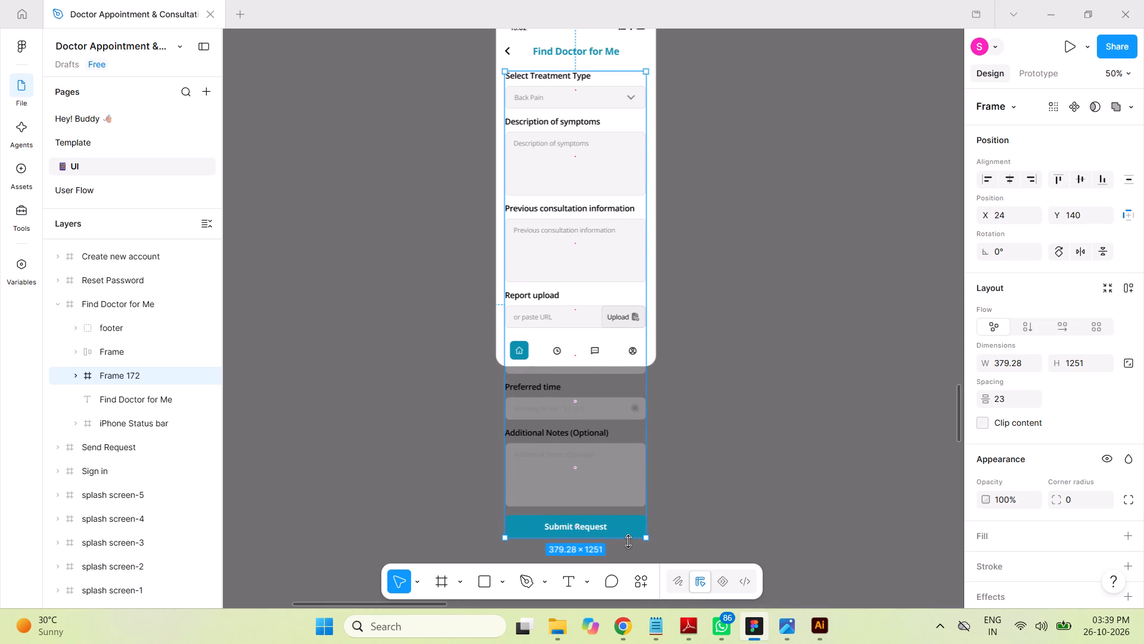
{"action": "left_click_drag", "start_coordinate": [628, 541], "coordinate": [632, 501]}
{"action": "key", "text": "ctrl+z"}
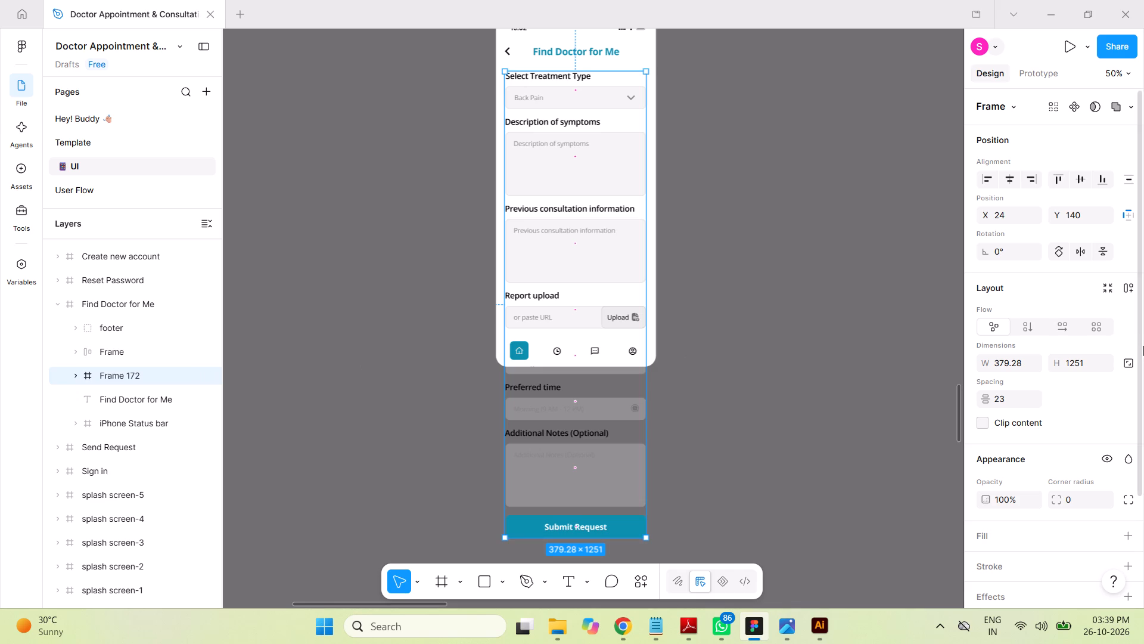
Turn on content clipping for Frame 172, leaving its aspect ratio unlocked.
{"action": "left_click", "coordinate": [985, 422]}
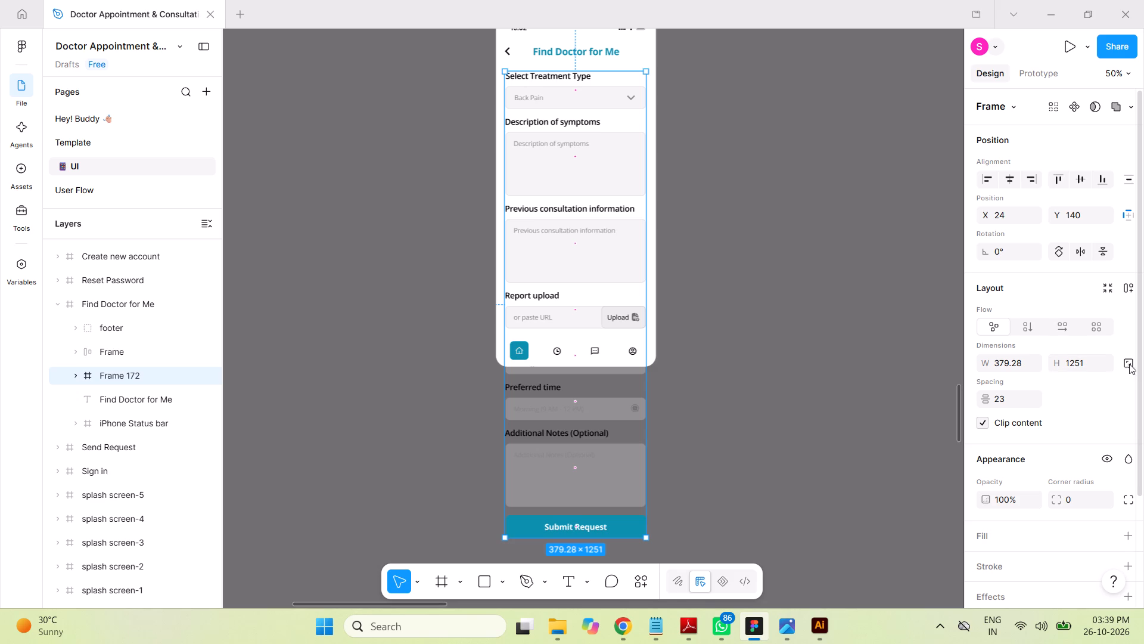
{"action": "left_click", "coordinate": [1126, 364]}
{"action": "left_click", "coordinate": [1130, 363]}
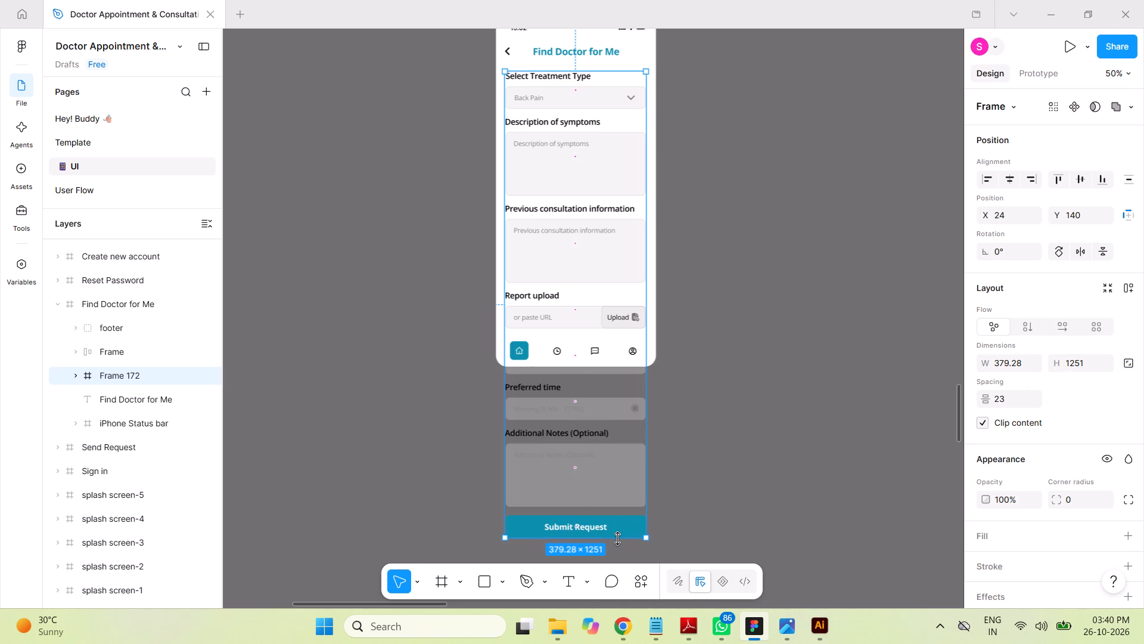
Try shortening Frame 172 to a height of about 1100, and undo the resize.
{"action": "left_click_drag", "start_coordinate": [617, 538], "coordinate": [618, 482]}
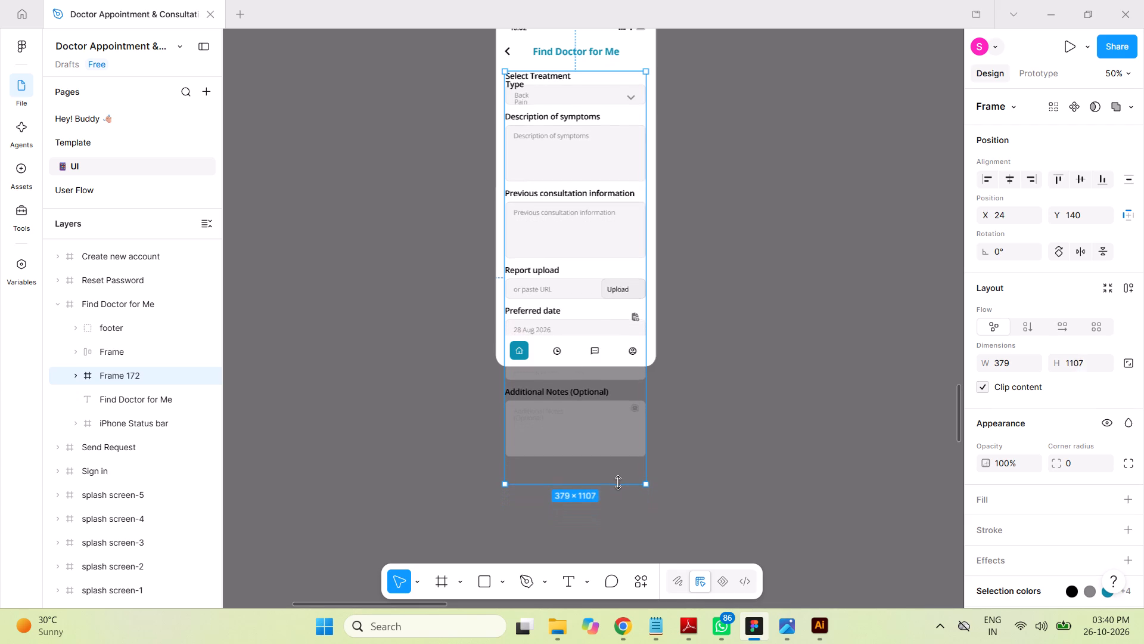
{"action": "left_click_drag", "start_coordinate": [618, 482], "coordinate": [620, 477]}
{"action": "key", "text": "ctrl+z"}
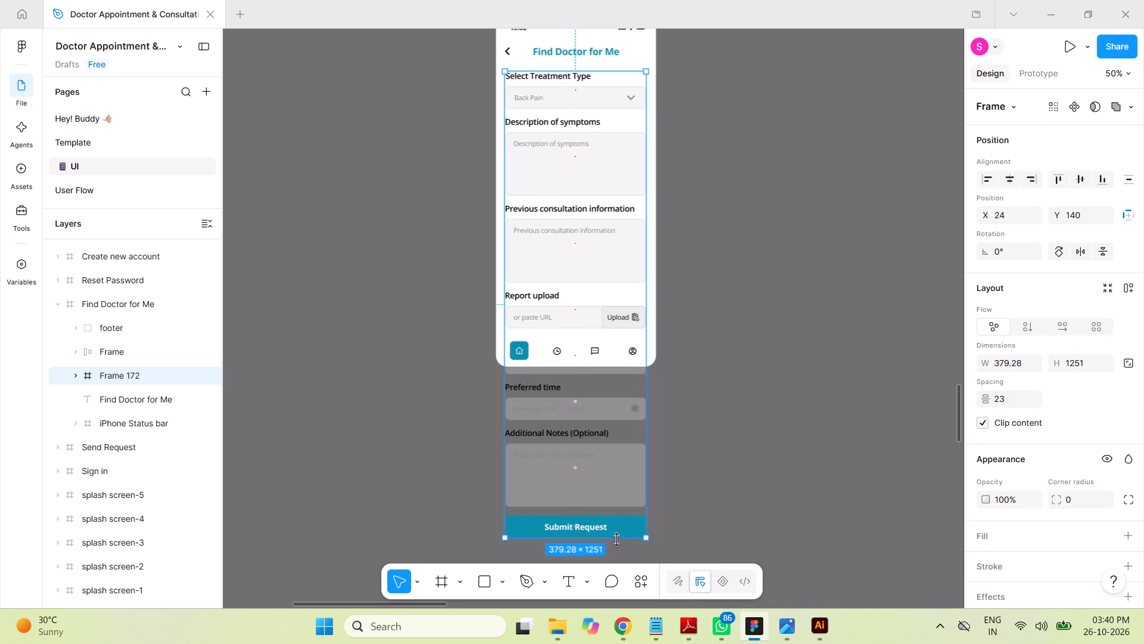
Shorten Frame 172 to a height of 709 without resizing its contents, so it ends just above the footer.
{"action": "left_click_drag", "start_coordinate": [616, 540], "coordinate": [617, 520], "text": "ctrl"}
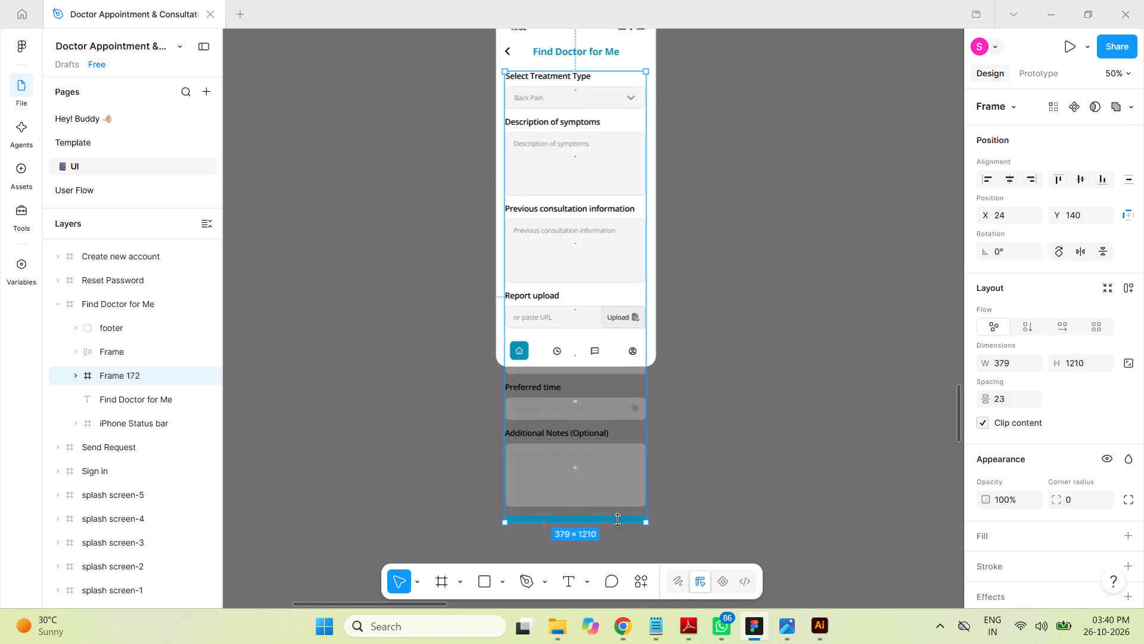
{"action": "left_click_drag", "start_coordinate": [617, 520], "coordinate": [614, 356], "text": "ctrl"}
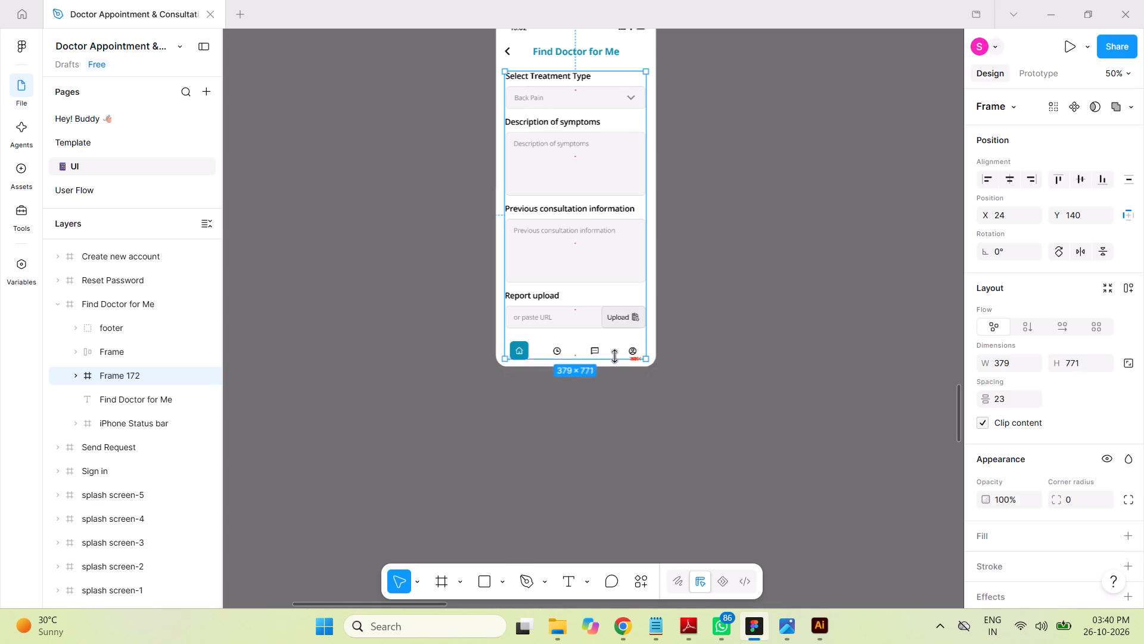
{"action": "left_click_drag", "start_coordinate": [614, 356], "coordinate": [615, 335], "text": "ctrl"}
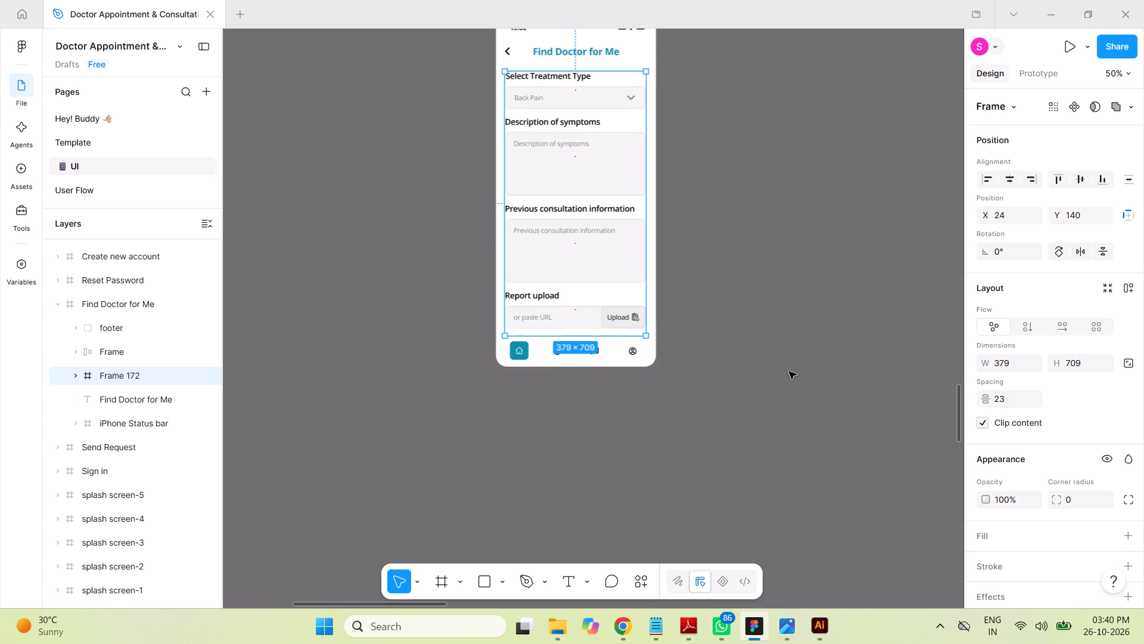
{"action": "left_click", "coordinate": [742, 367]}
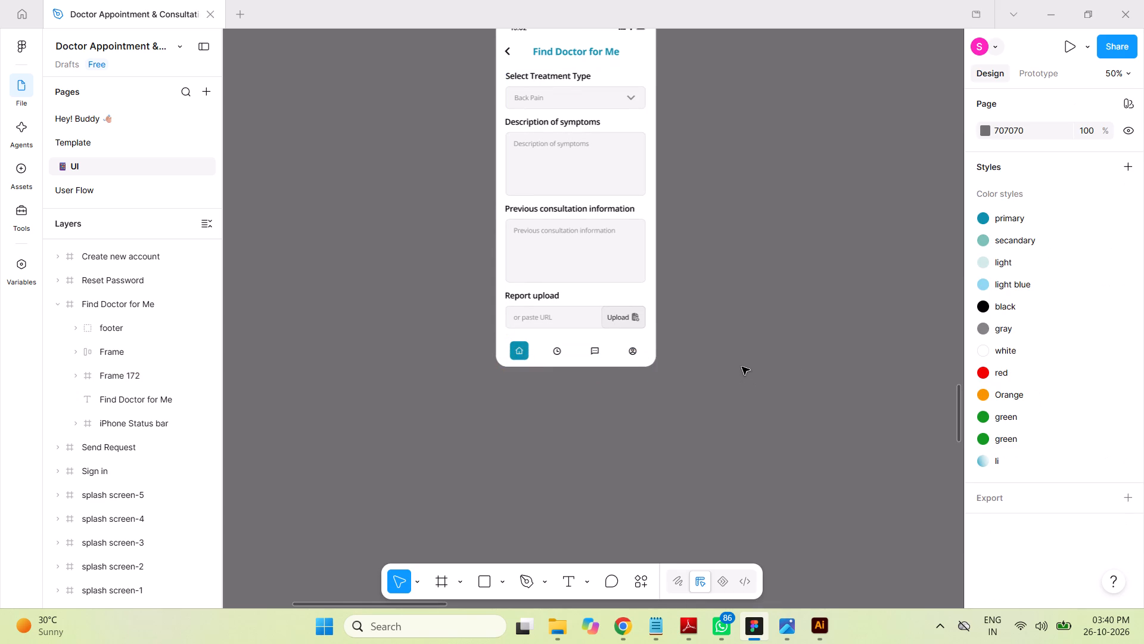
Save the design file.
{"action": "key", "text": "ctrl+s"}
Preview the Find Doctor for Me screen as a prototype, test scrolling the form down to Submit Request and back, and close the preview.
{"action": "scroll", "coordinate": [766, 230], "scroll_direction": "up", "scroll_amount": 8}
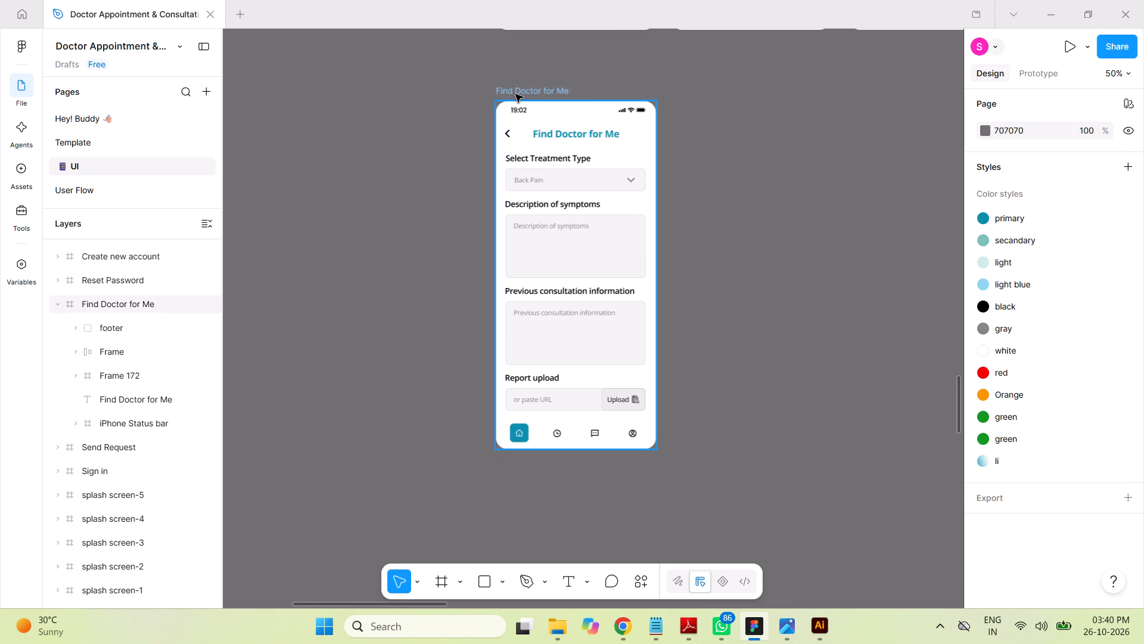
{"action": "left_click", "coordinate": [515, 94]}
{"action": "left_click", "coordinate": [1069, 45]}
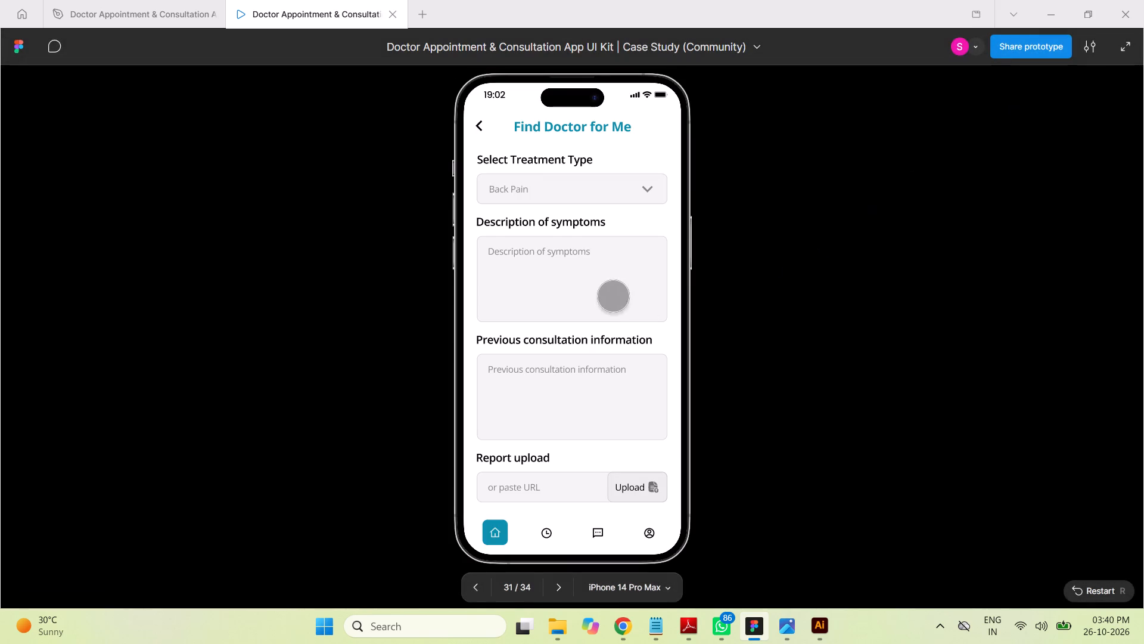
{"action": "left_click_drag", "start_coordinate": [607, 361], "coordinate": [618, 318]}
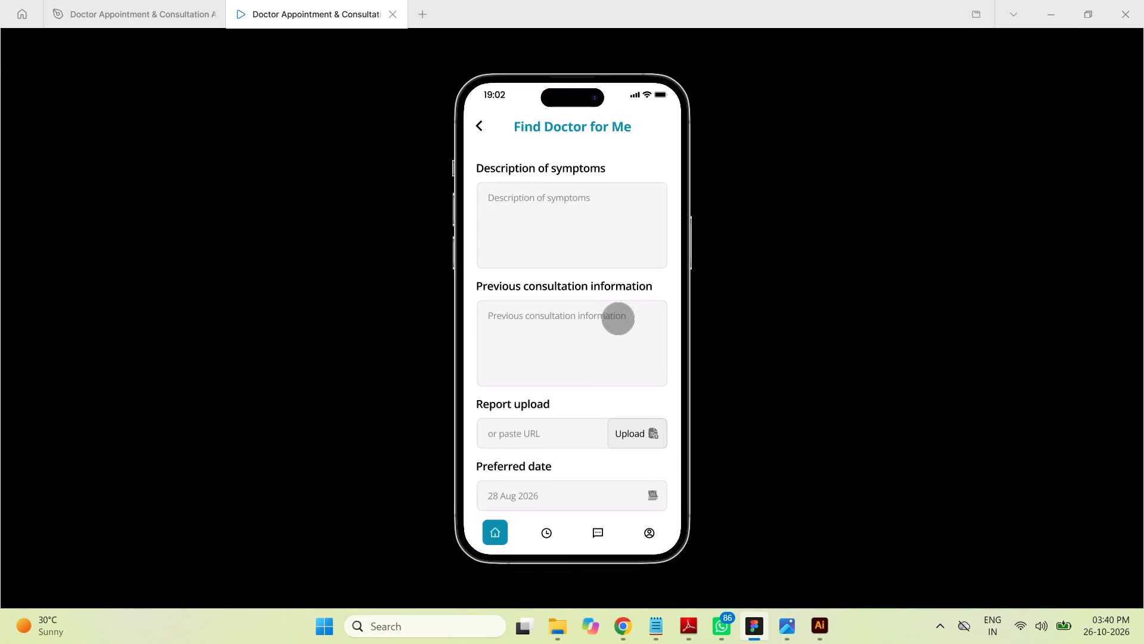
{"action": "left_click_drag", "start_coordinate": [618, 318], "coordinate": [624, 479]}
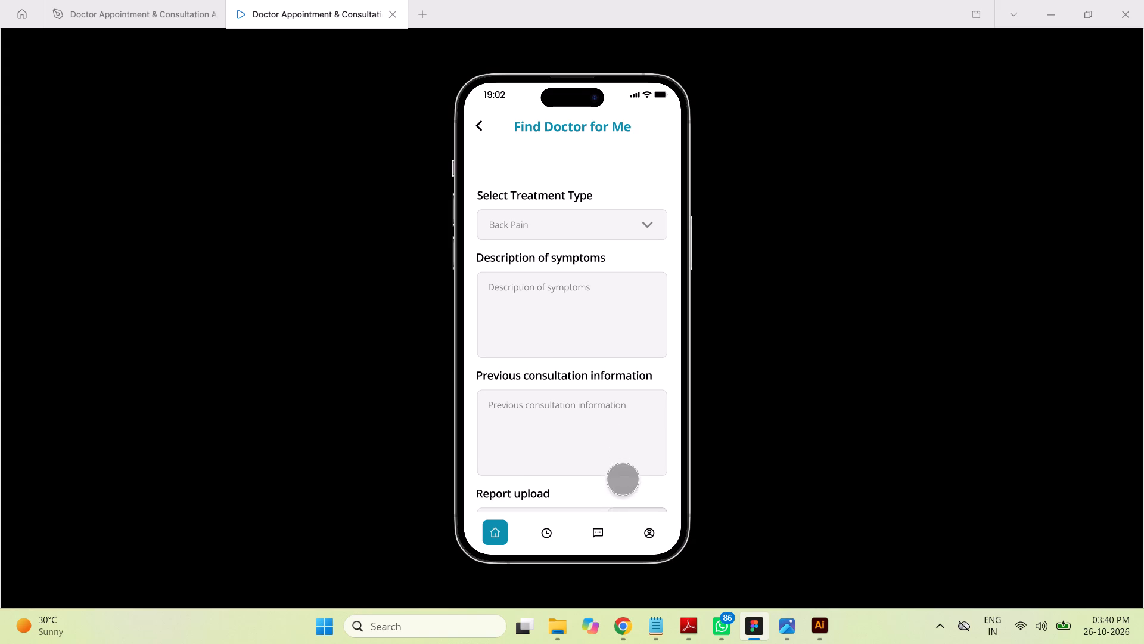
{"action": "left_click_drag", "start_coordinate": [615, 407], "coordinate": [611, 273]}
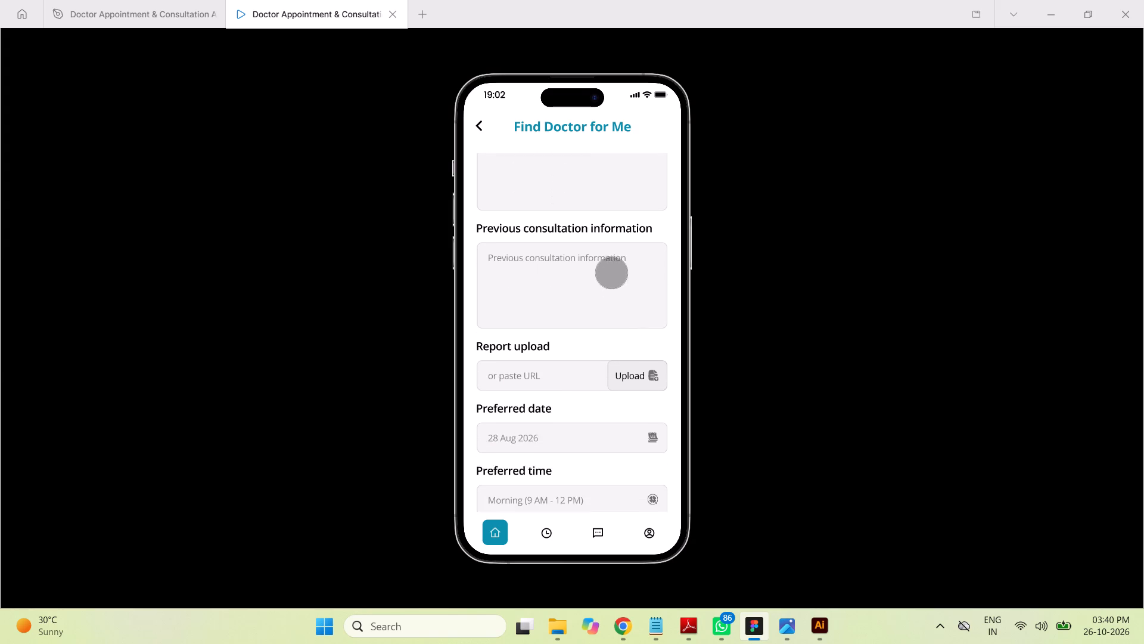
{"action": "left_click_drag", "start_coordinate": [611, 273], "coordinate": [613, 239]}
{"action": "left_click_drag", "start_coordinate": [612, 388], "coordinate": [608, 283]}
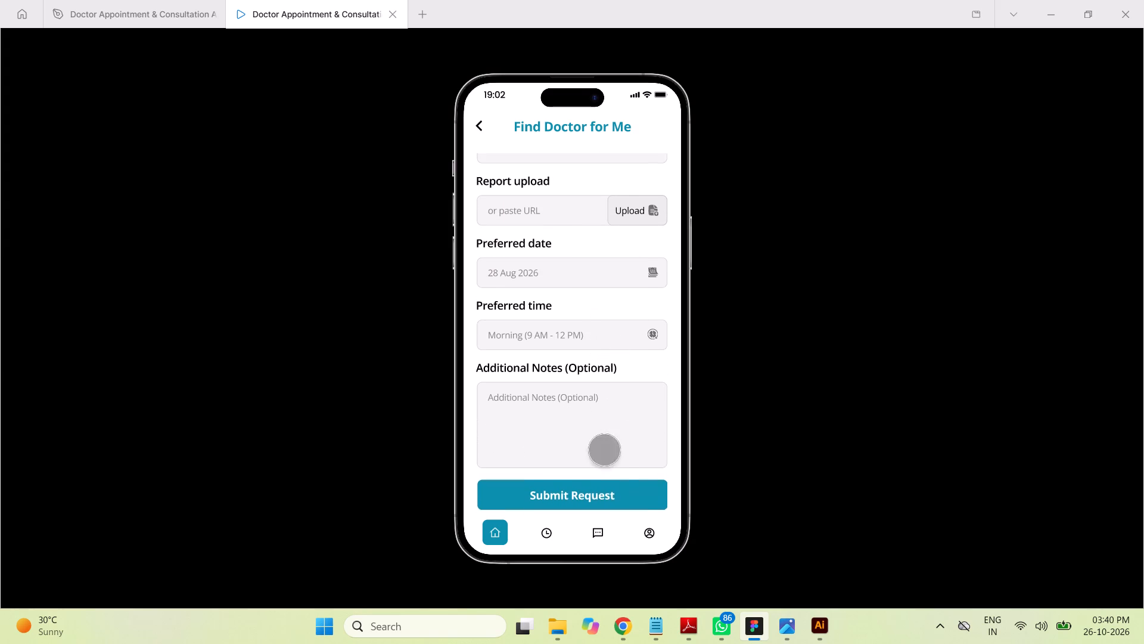
{"action": "left_click", "coordinate": [600, 498]}
{"action": "left_click_drag", "start_coordinate": [611, 350], "coordinate": [621, 453]}
{"action": "left_click_drag", "start_coordinate": [602, 348], "coordinate": [623, 469]}
{"action": "left_click_drag", "start_coordinate": [602, 340], "coordinate": [619, 459]}
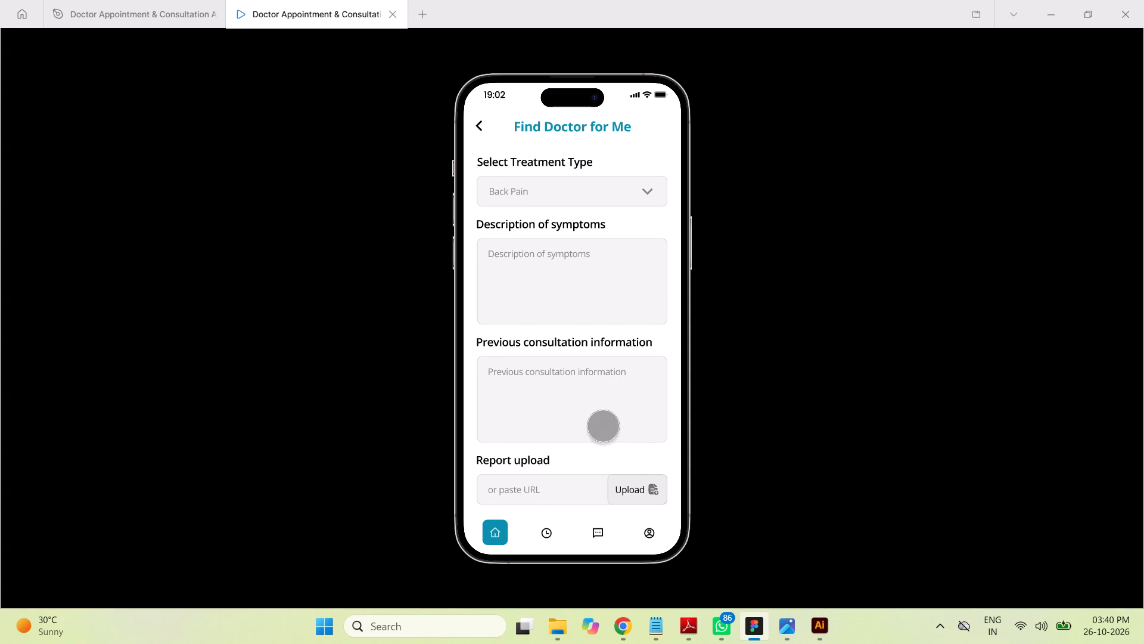
{"action": "left_click_drag", "start_coordinate": [603, 426], "coordinate": [596, 291]}
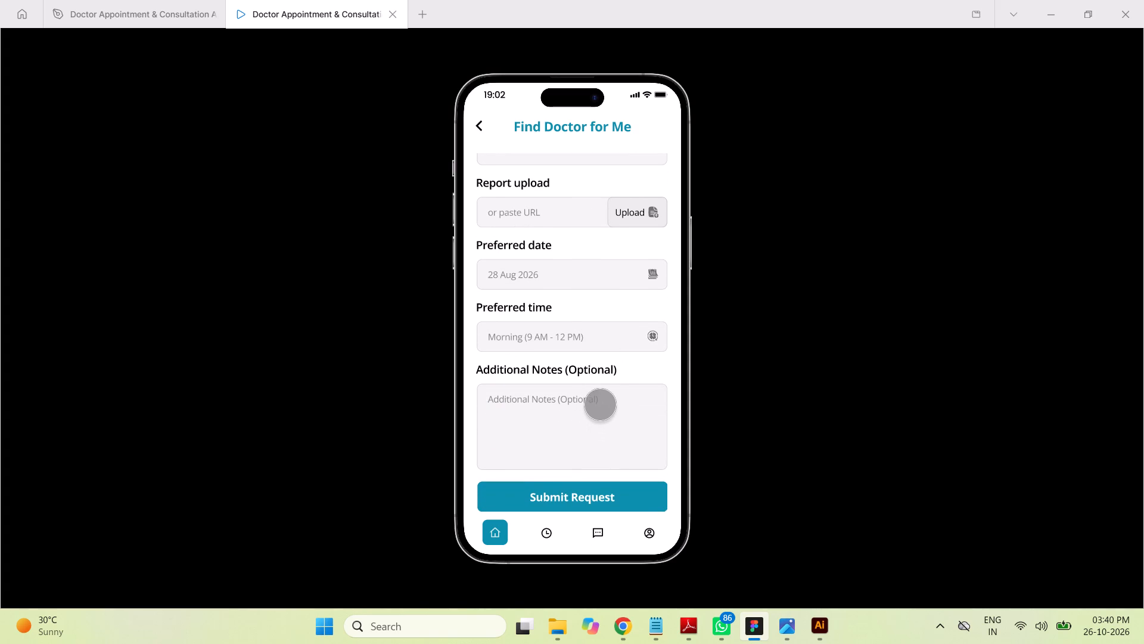
{"action": "left_click", "coordinate": [392, 16]}
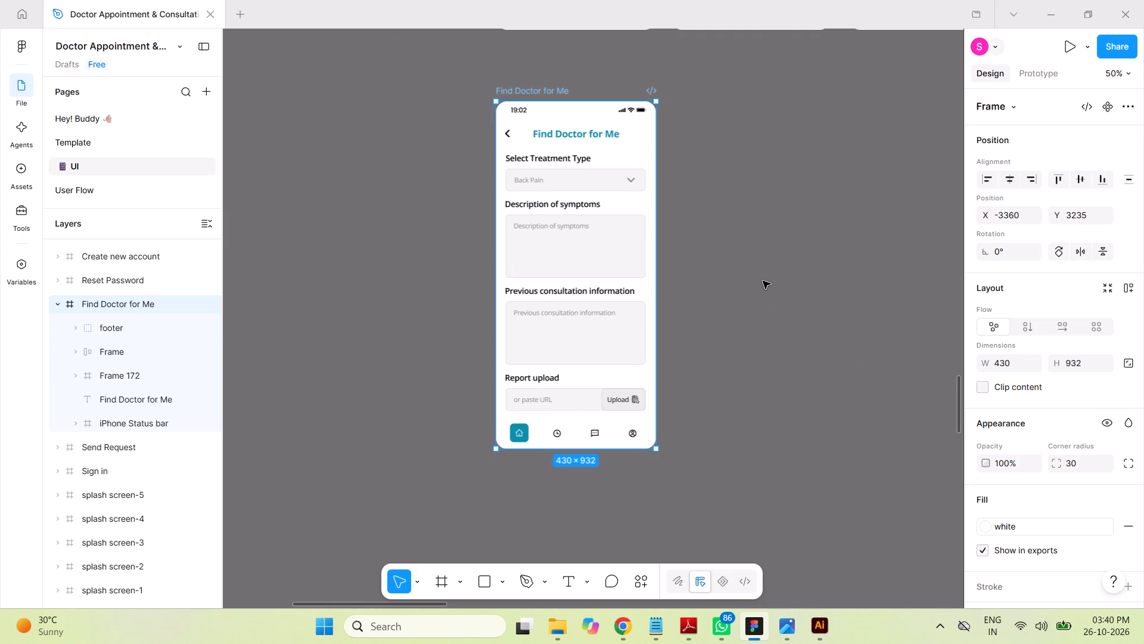
Deselect the Find Doctor for Me frame and save the design file.
{"action": "left_click", "coordinate": [763, 281]}
{"action": "key", "text": "ctrl+s"}
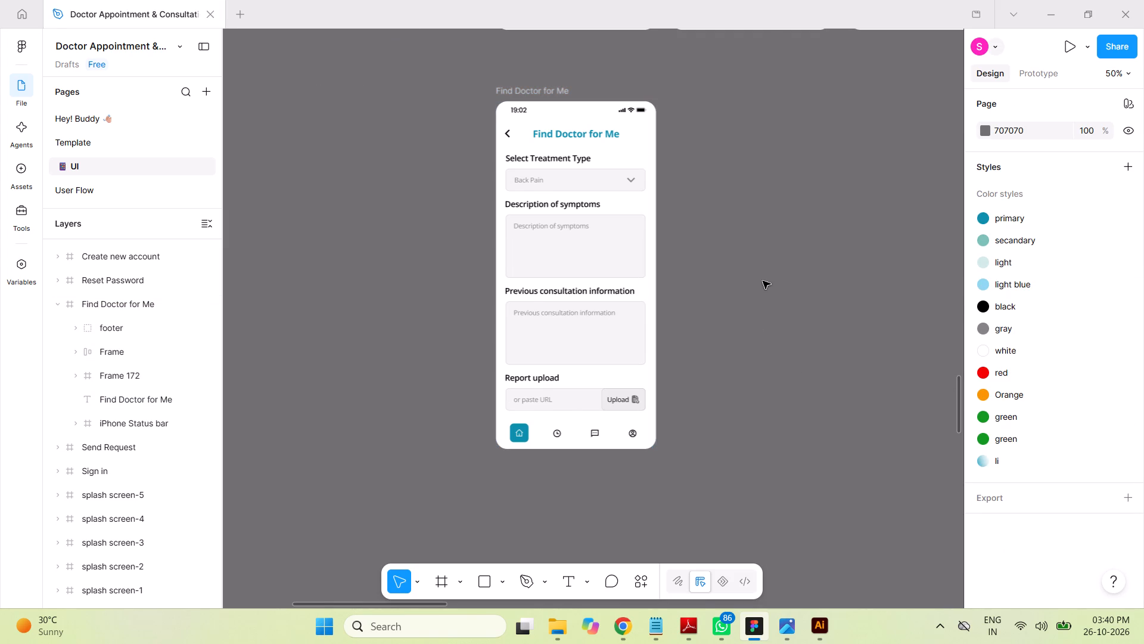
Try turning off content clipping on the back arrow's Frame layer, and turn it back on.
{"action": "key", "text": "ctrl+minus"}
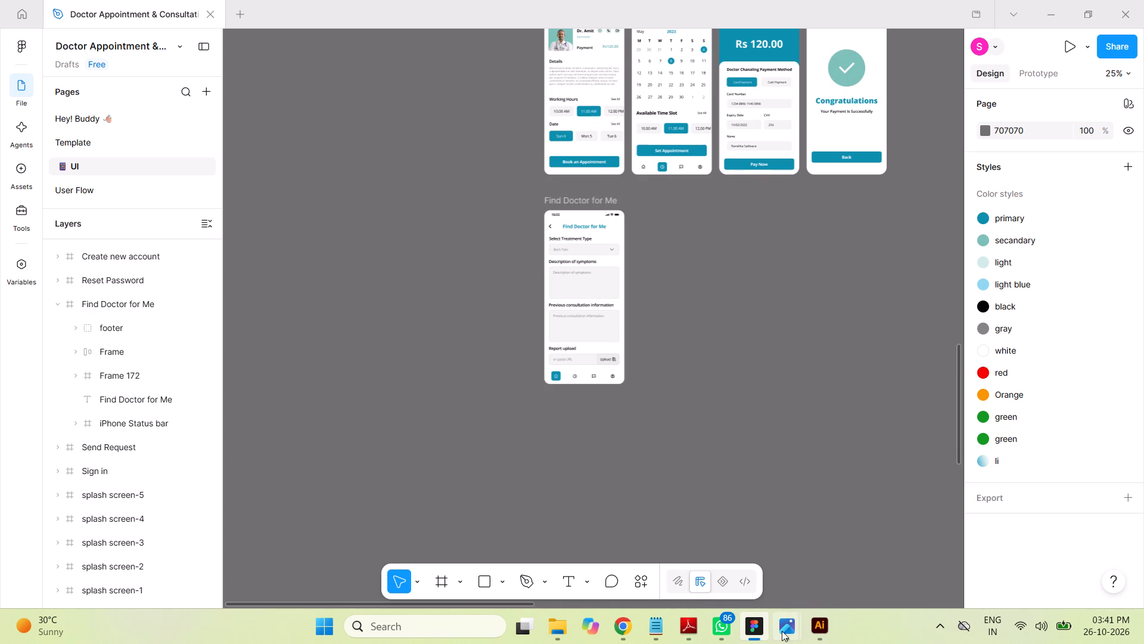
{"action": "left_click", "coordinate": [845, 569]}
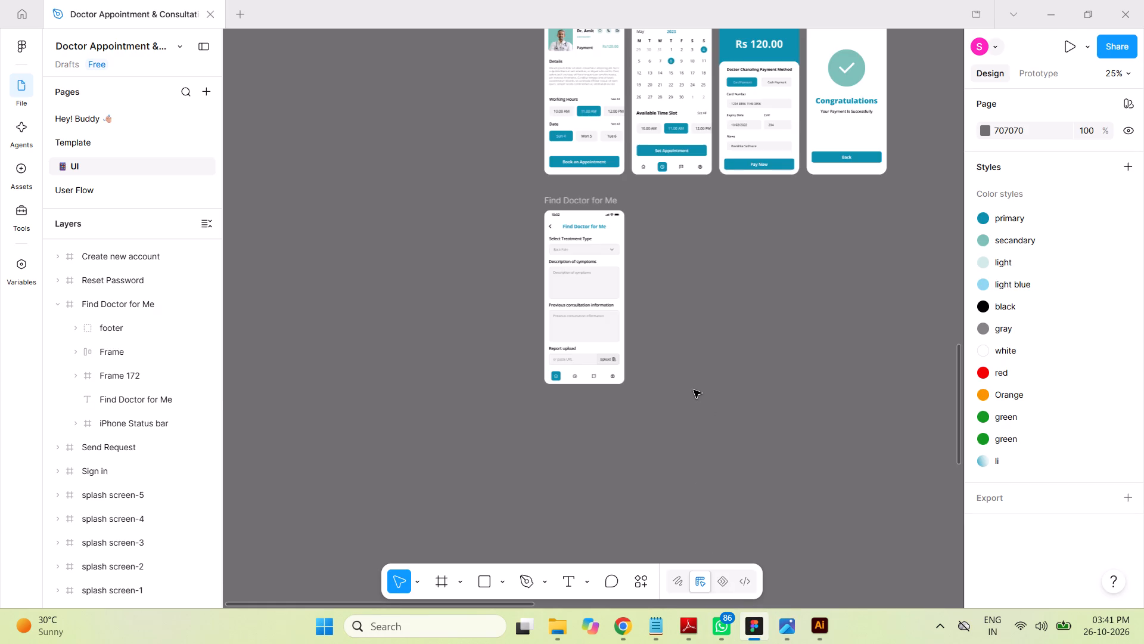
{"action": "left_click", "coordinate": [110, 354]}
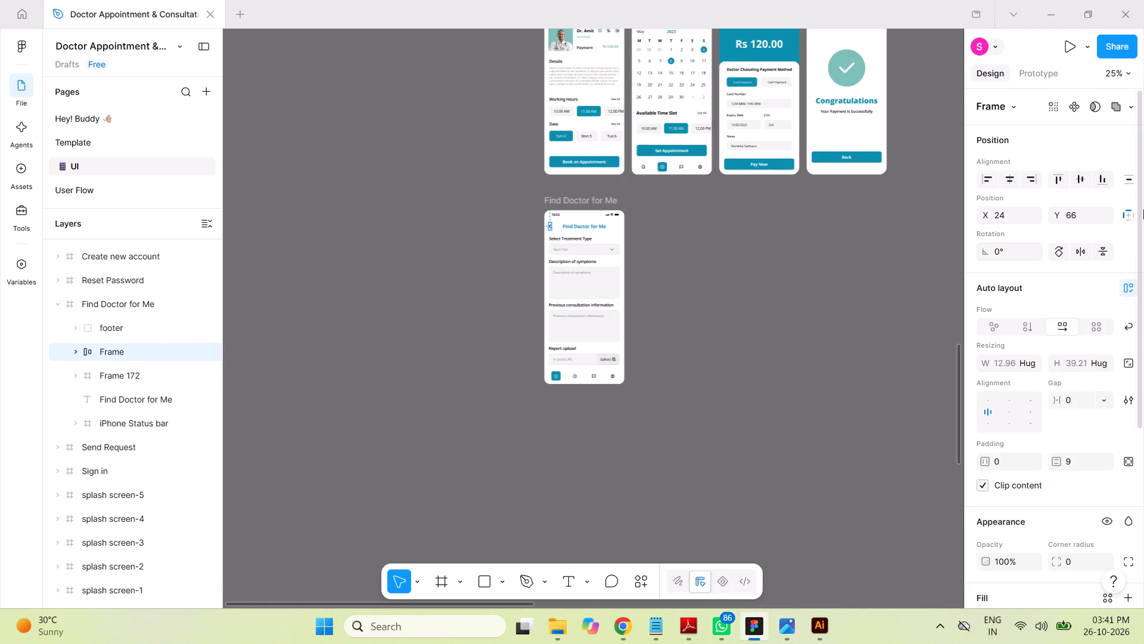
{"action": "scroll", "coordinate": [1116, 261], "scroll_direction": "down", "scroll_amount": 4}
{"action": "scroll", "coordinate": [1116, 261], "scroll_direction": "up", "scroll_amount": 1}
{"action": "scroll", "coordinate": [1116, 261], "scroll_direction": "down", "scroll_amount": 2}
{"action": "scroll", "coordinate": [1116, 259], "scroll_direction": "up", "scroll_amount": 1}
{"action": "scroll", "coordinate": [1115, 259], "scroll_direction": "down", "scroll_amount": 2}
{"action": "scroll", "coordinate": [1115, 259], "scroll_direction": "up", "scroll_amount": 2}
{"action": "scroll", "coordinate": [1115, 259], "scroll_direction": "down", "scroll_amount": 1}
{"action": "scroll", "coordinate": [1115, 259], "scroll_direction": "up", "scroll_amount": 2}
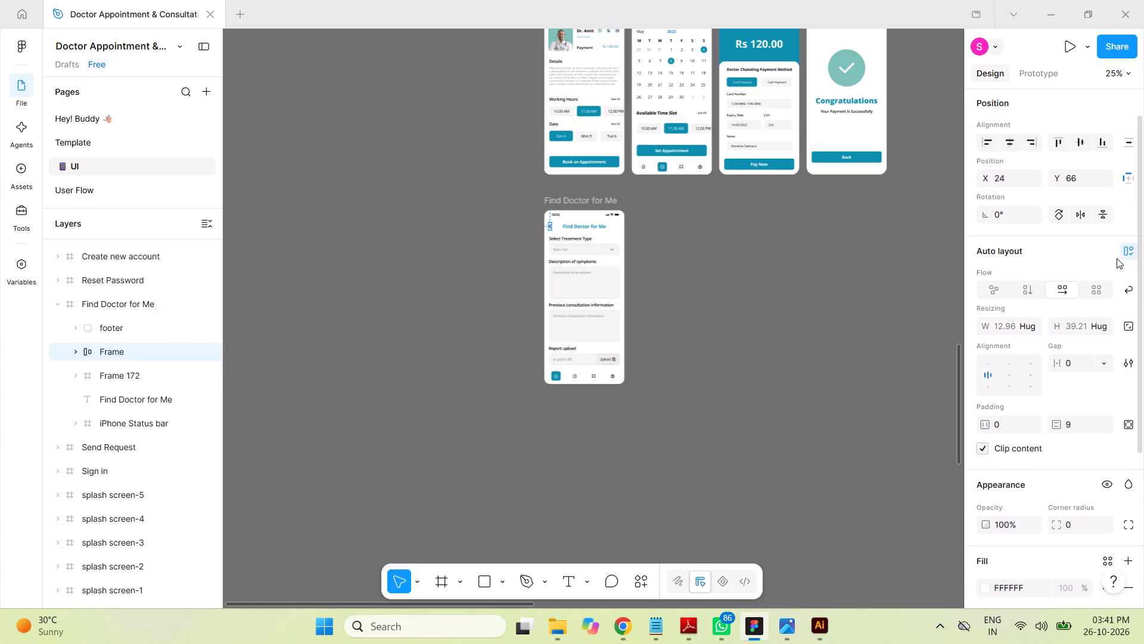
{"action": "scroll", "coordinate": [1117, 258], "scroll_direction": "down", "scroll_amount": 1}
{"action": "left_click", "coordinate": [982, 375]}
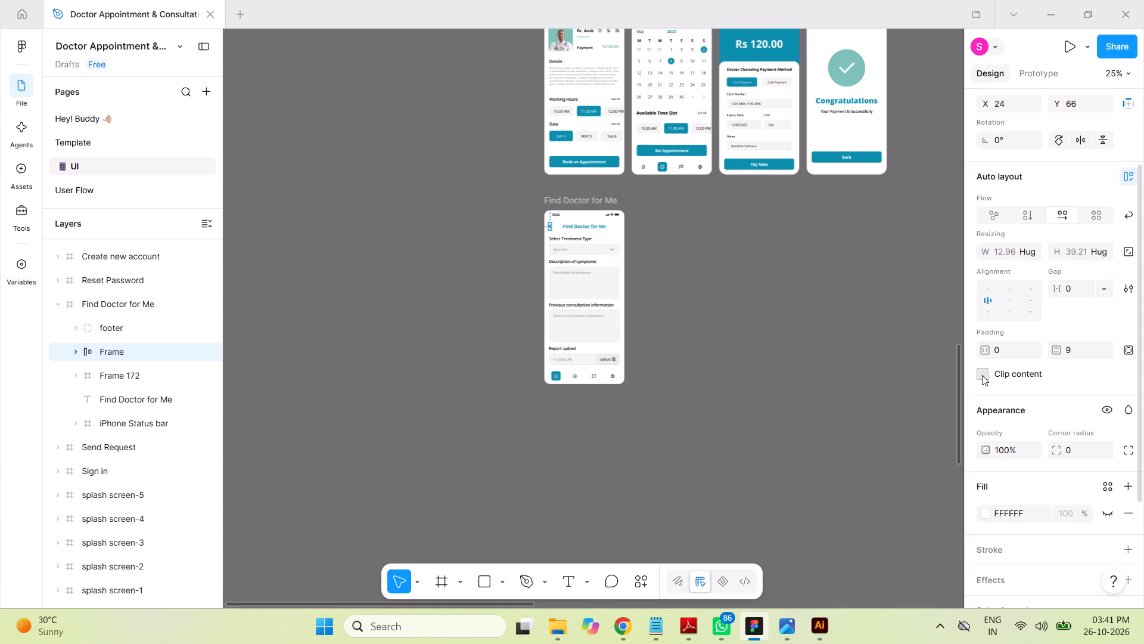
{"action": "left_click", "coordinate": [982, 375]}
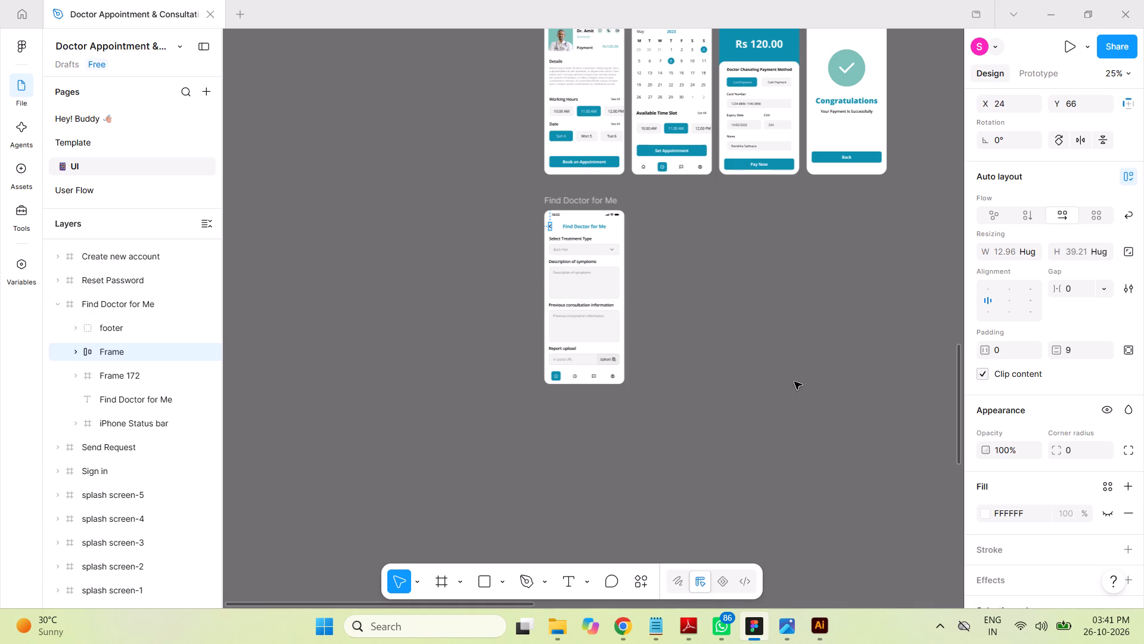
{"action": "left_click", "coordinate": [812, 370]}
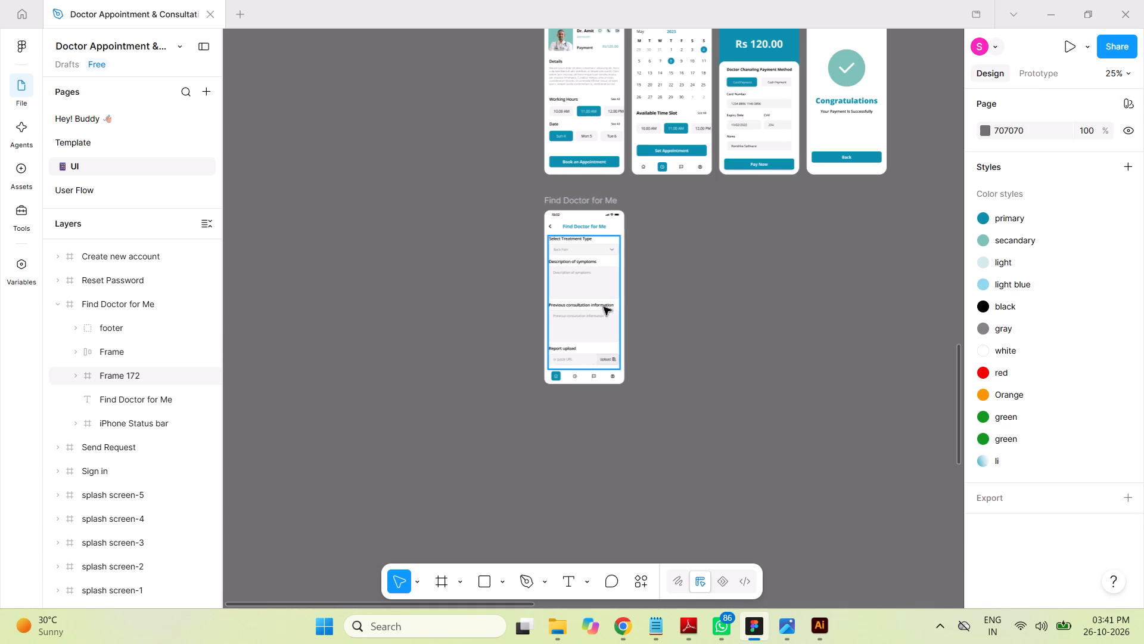
Turn off content clipping for Frame 172 in the Find Doctor for Me screen.
{"action": "left_click", "coordinate": [105, 376]}
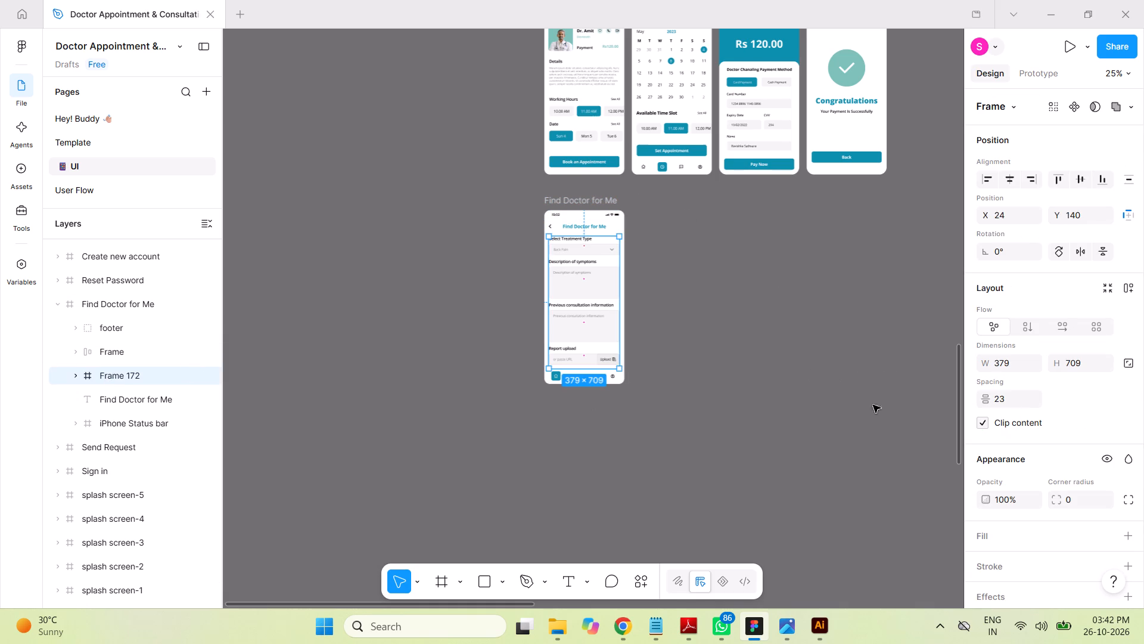
{"action": "left_click", "coordinate": [983, 423]}
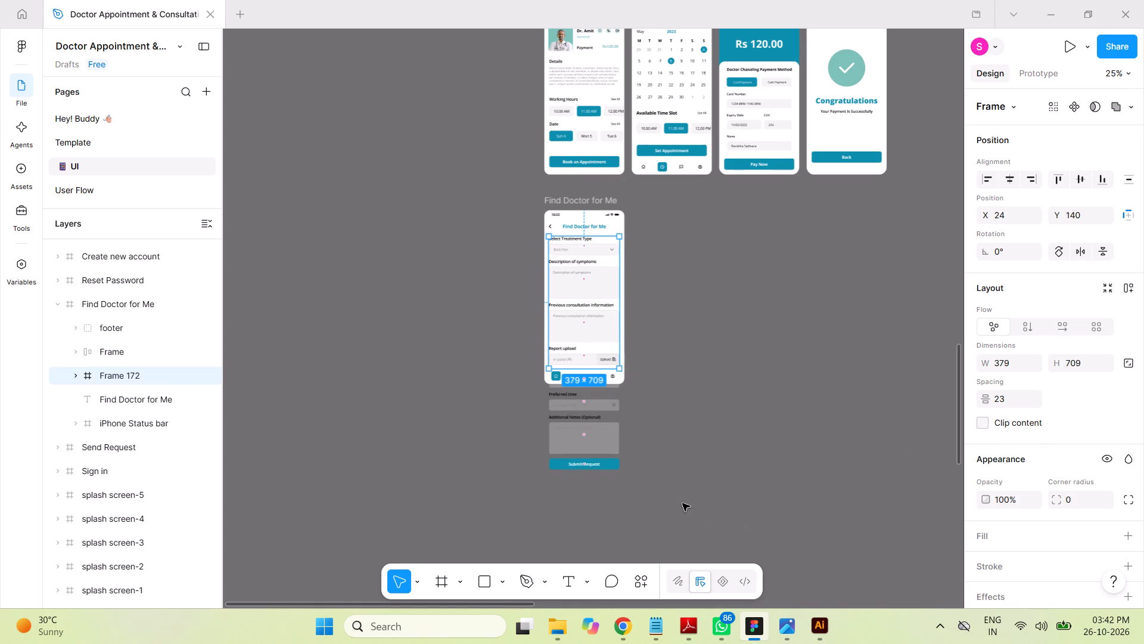
{"action": "key", "text": "ctrl+equal"}
{"action": "scroll", "coordinate": [676, 318], "scroll_direction": "down", "scroll_amount": 1}
{"action": "scroll", "coordinate": [677, 311], "scroll_direction": "up", "scroll_amount": 1}
{"action": "scroll", "coordinate": [680, 289], "scroll_direction": "down", "scroll_amount": 3}
{"action": "scroll", "coordinate": [672, 253], "scroll_direction": "up", "scroll_amount": 2}
{"action": "scroll", "coordinate": [672, 253], "scroll_direction": "down", "scroll_amount": 2}
{"action": "scroll", "coordinate": [670, 251], "scroll_direction": "up", "scroll_amount": 1}
{"action": "scroll", "coordinate": [670, 251], "scroll_direction": "down", "scroll_amount": 1}
{"action": "scroll", "coordinate": [670, 251], "scroll_direction": "up", "scroll_amount": 1}
{"action": "scroll", "coordinate": [670, 251], "scroll_direction": "down", "scroll_amount": 1}
{"action": "scroll", "coordinate": [670, 251], "scroll_direction": "up", "scroll_amount": 2}
{"action": "scroll", "coordinate": [670, 251], "scroll_direction": "down", "scroll_amount": 3}
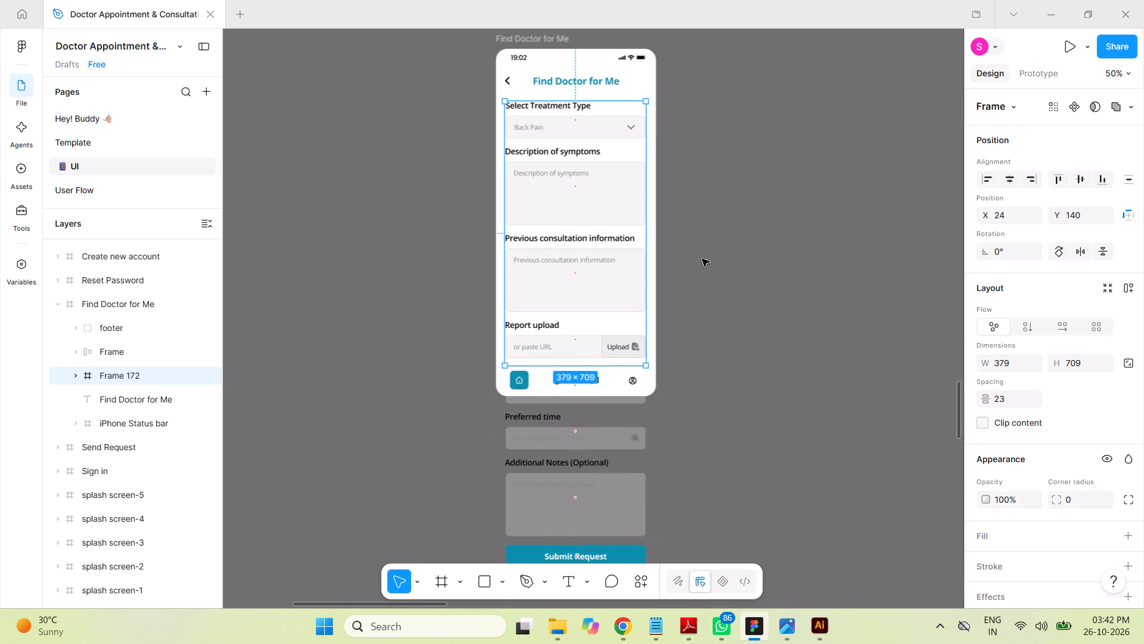
Examine the full unclipped form on the Find Doctor for Me screen, down to the Submit Request button and back.
{"action": "scroll", "coordinate": [701, 267], "scroll_direction": "down", "scroll_amount": 1}
{"action": "scroll", "coordinate": [701, 268], "scroll_direction": "up", "scroll_amount": 2}
{"action": "scroll", "coordinate": [701, 271], "scroll_direction": "down", "scroll_amount": 8}
{"action": "scroll", "coordinate": [701, 280], "scroll_direction": "up", "scroll_amount": 1}
{"action": "scroll", "coordinate": [701, 281], "scroll_direction": "down", "scroll_amount": 2}
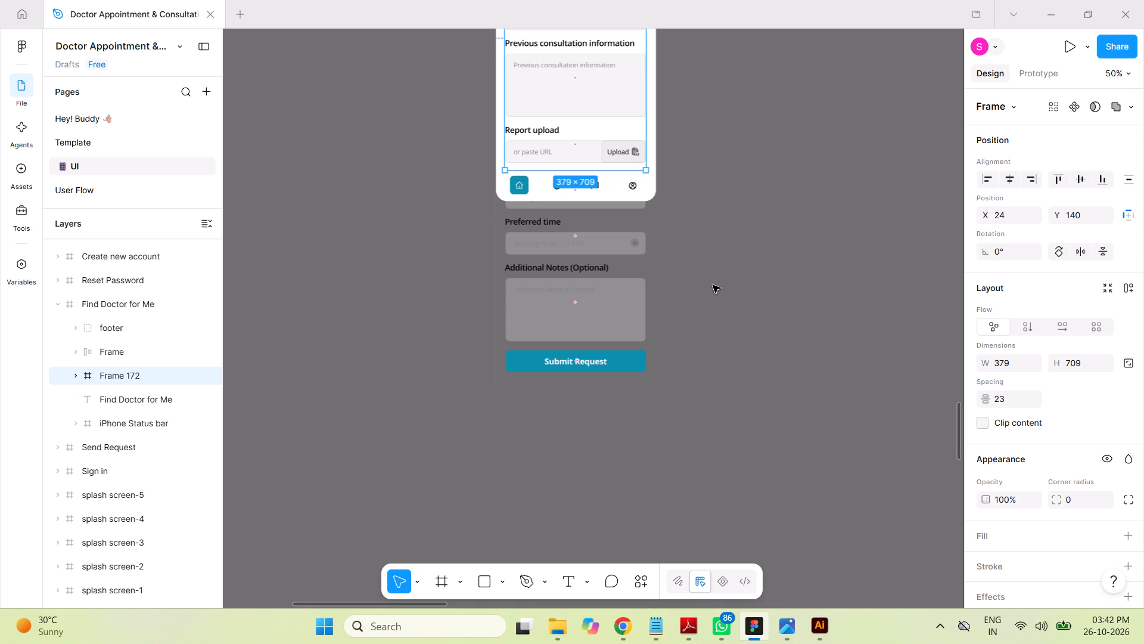
{"action": "scroll", "coordinate": [715, 286], "scroll_direction": "up", "scroll_amount": 9}
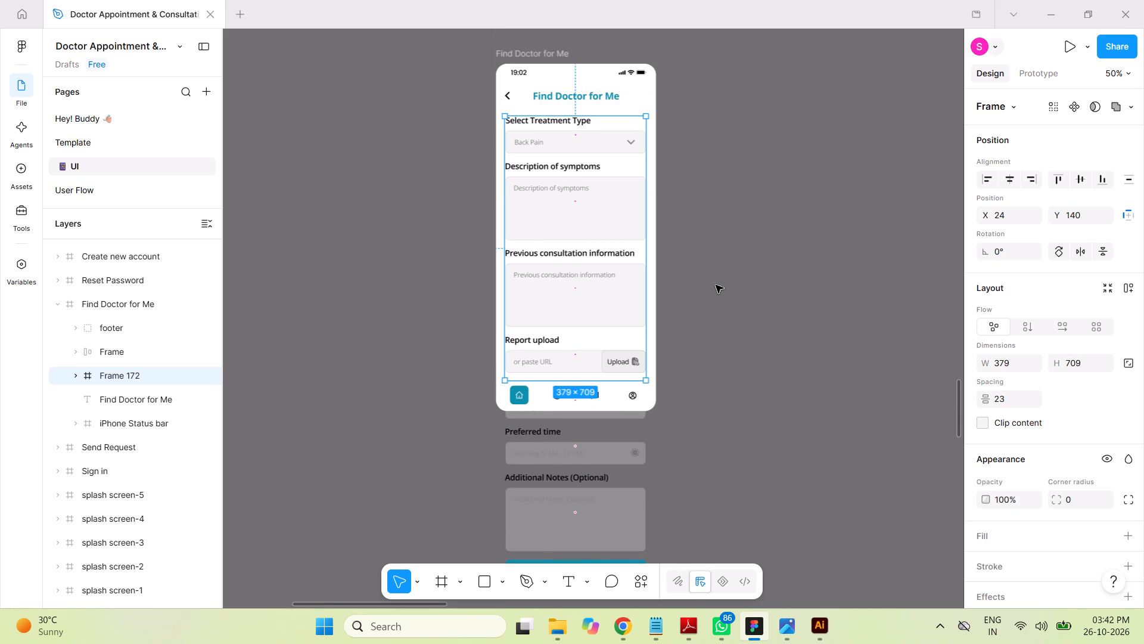
{"action": "scroll", "coordinate": [716, 285], "scroll_direction": "down", "scroll_amount": 5}
{"action": "scroll", "coordinate": [713, 287], "scroll_direction": "up", "scroll_amount": 1}
{"action": "scroll", "coordinate": [713, 287], "scroll_direction": "down", "scroll_amount": 1}
{"action": "scroll", "coordinate": [713, 287], "scroll_direction": "up", "scroll_amount": 4}
{"action": "scroll", "coordinate": [713, 287], "scroll_direction": "down", "scroll_amount": 3}
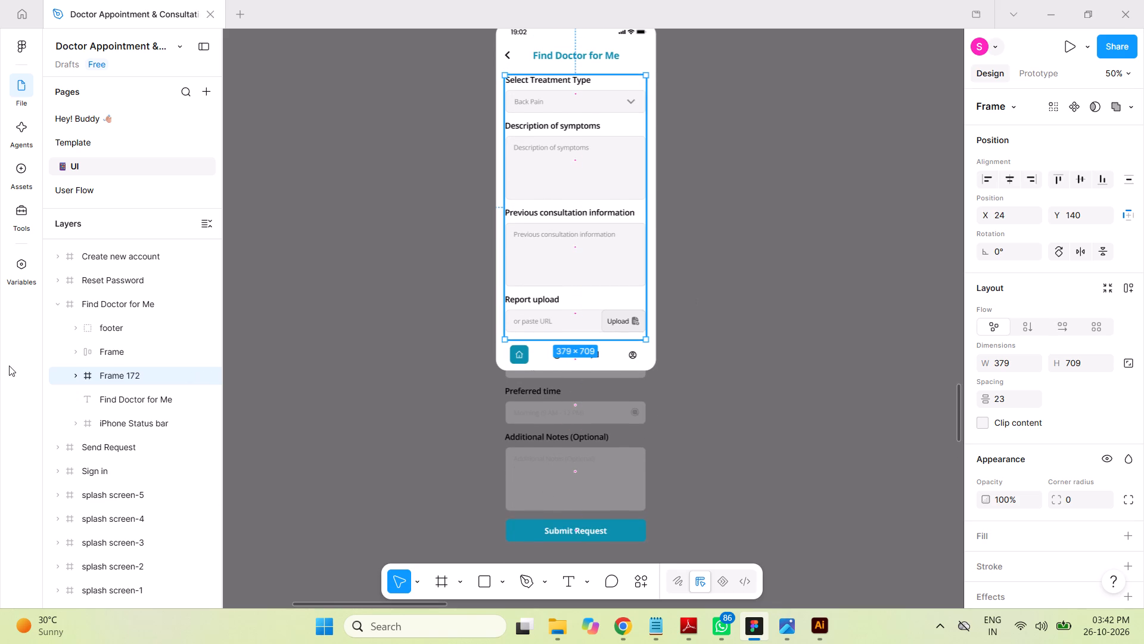
Rename the Submit button group inside Group 172 of Frame 172 as "Find doctor button".
{"action": "left_click", "coordinate": [77, 377]}
{"action": "scroll", "coordinate": [181, 364], "scroll_direction": "down", "scroll_amount": 4}
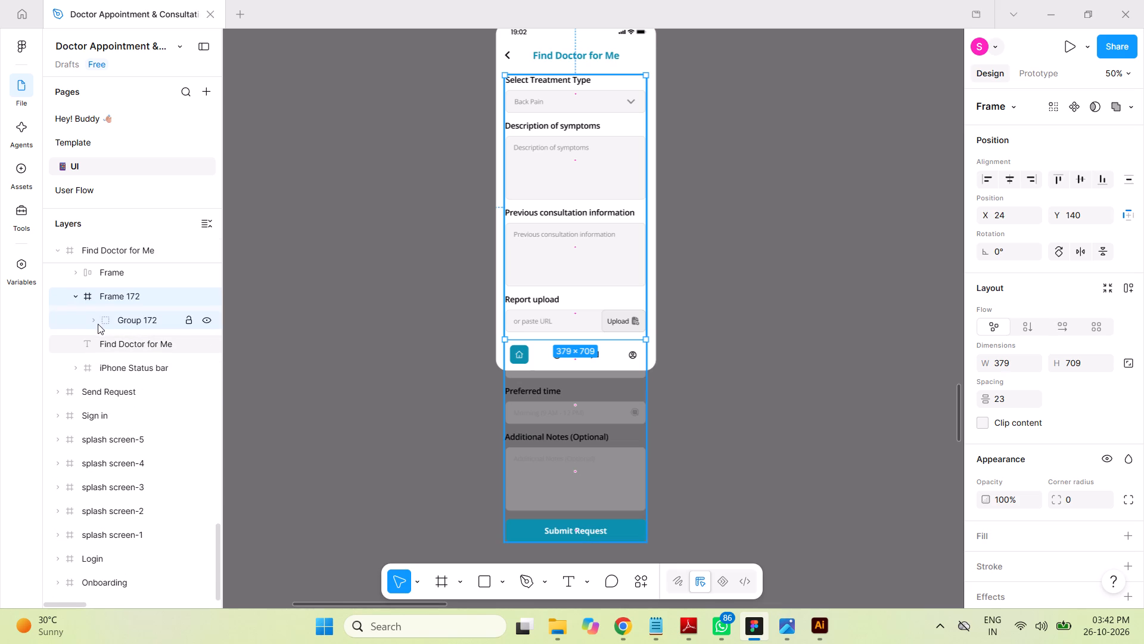
{"action": "left_click", "coordinate": [94, 321]}
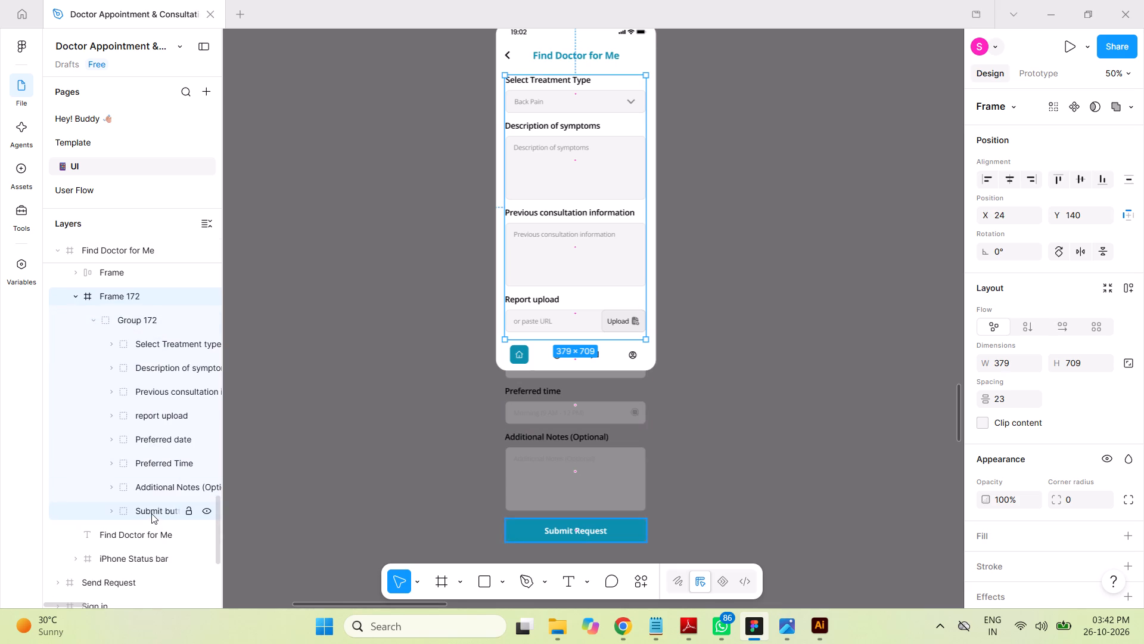
{"action": "left_click", "coordinate": [151, 513]}
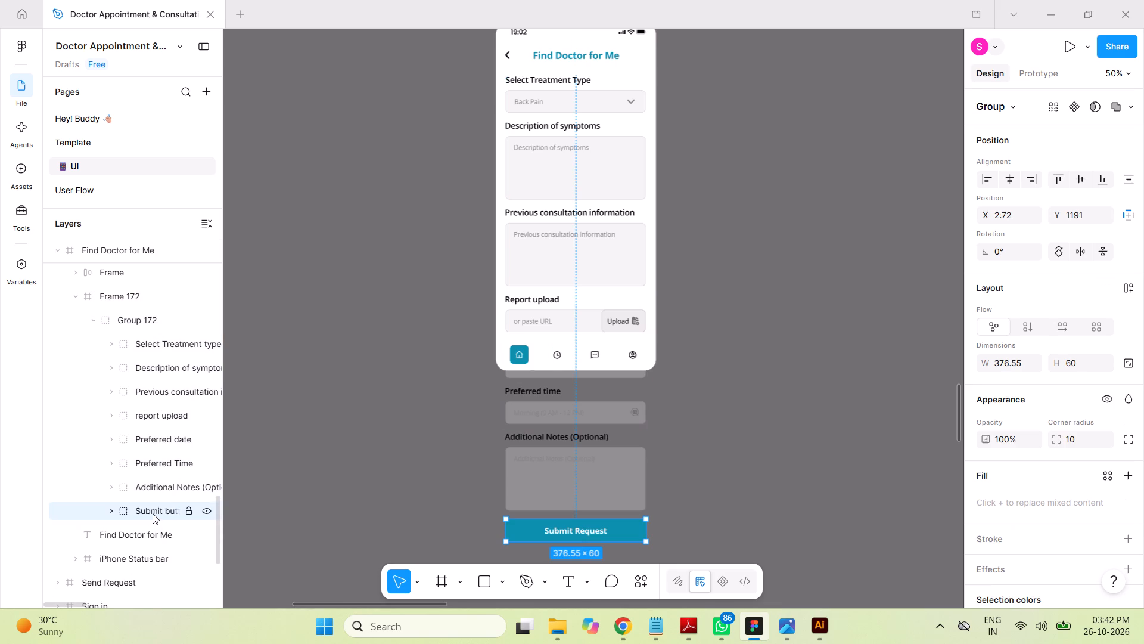
{"action": "double_click", "coordinate": [153, 513]}
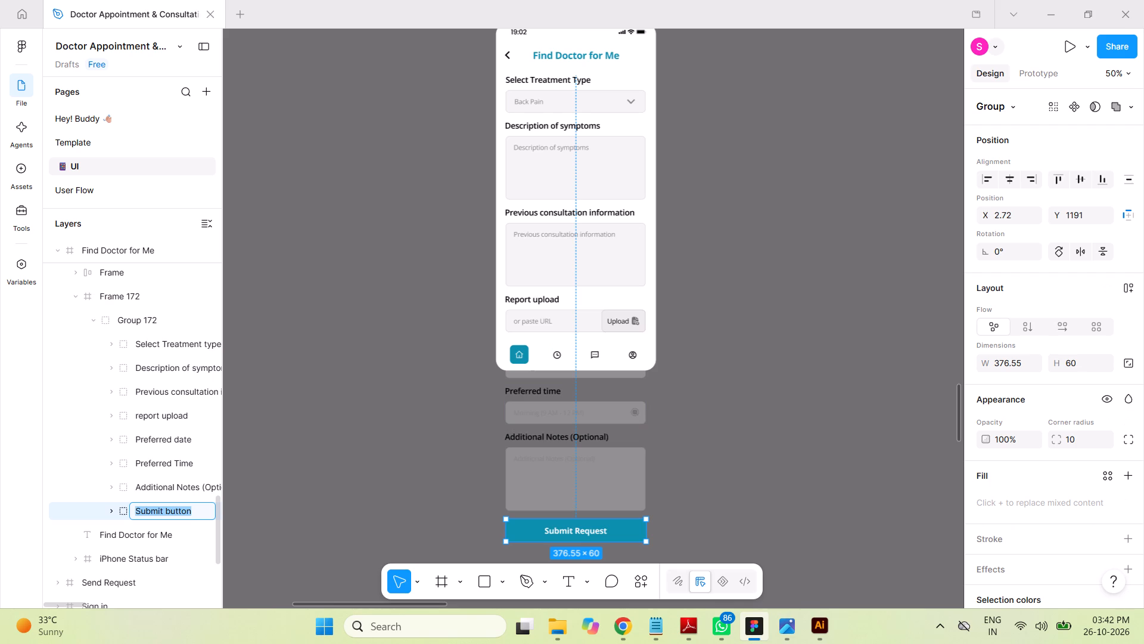
{"action": "key", "text": "shift+f"}
{"action": "type", "text": "ind d"}
{"action": "type", "text": "octor"}
{"action": "key", "text": "space"}
{"action": "type", "text": "button"}
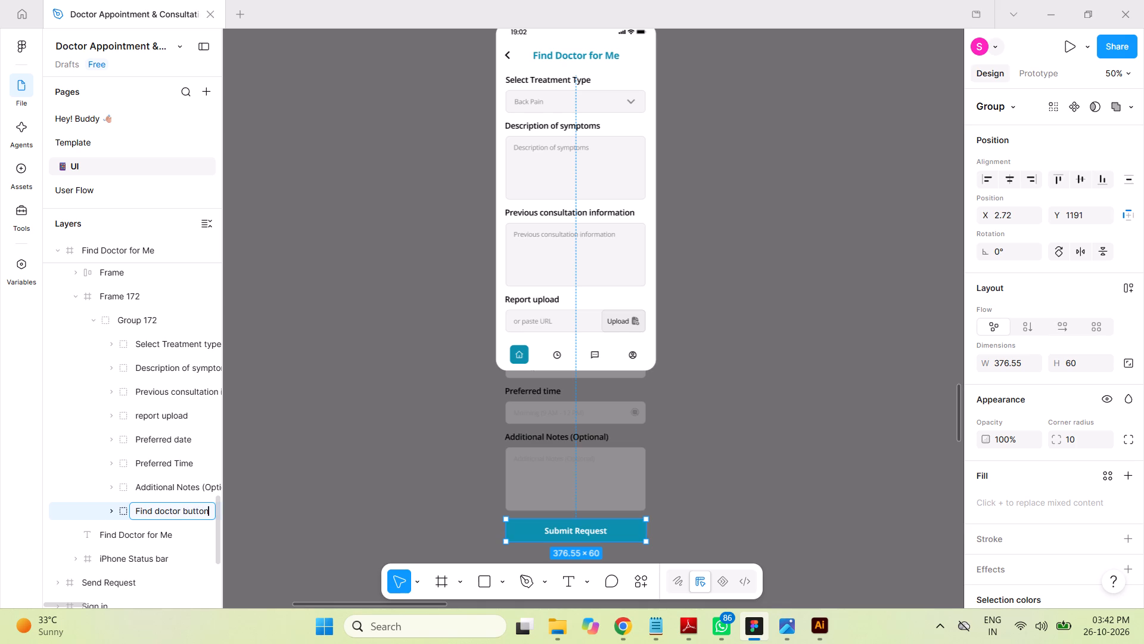
Rename the Submit Request text layer inside the Find doctor button group as "Find Doctor".
{"action": "left_click", "coordinate": [114, 511]}
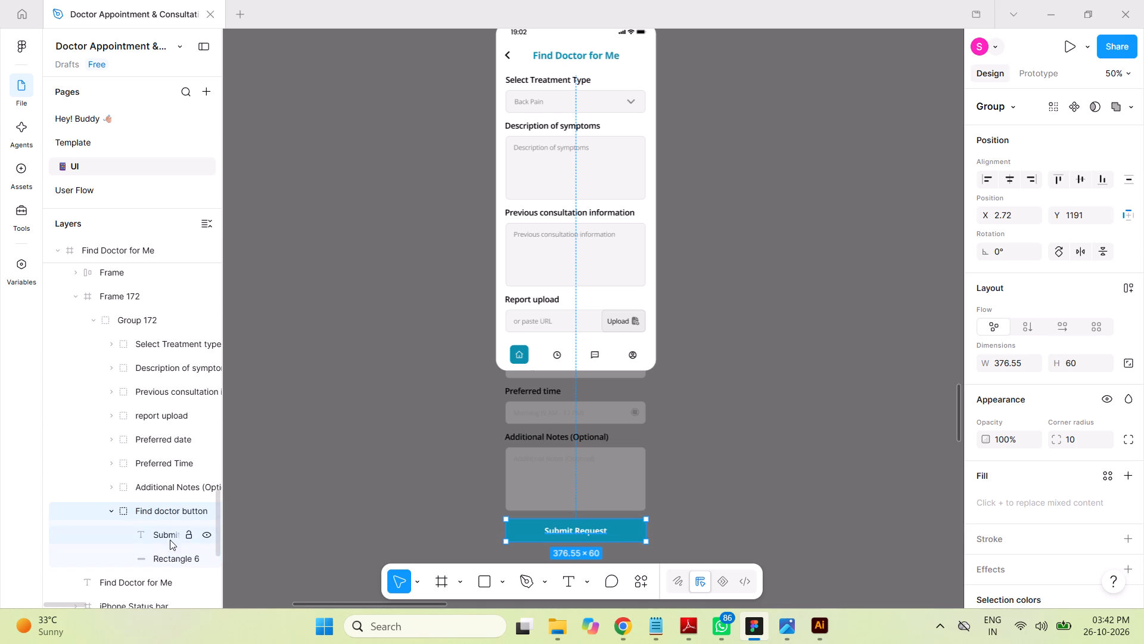
{"action": "double_click", "coordinate": [162, 533]}
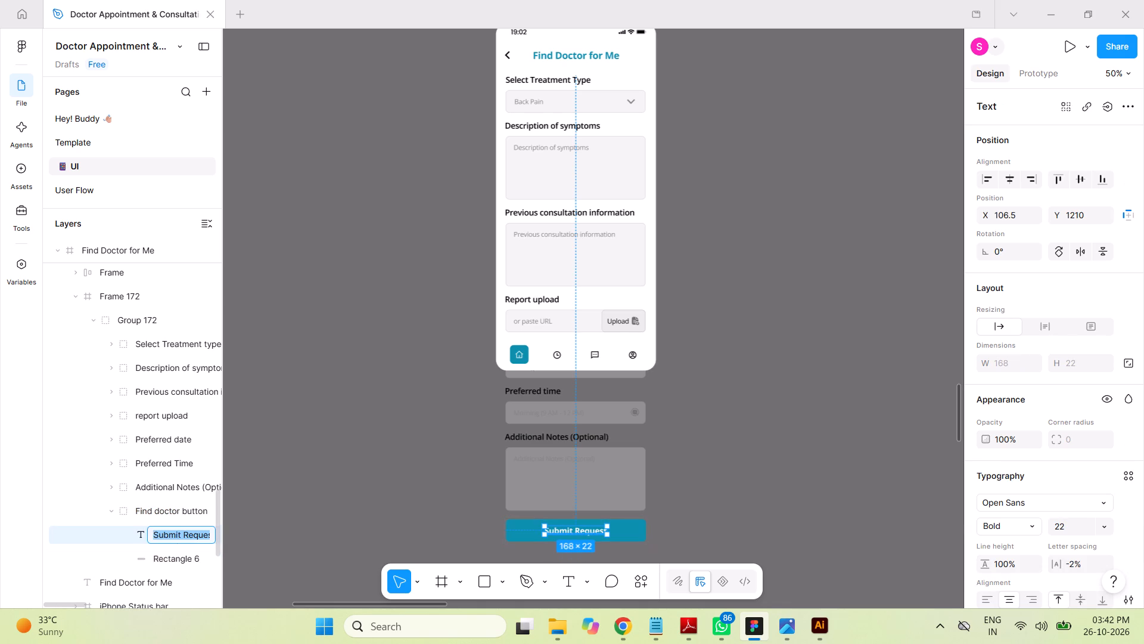
{"action": "key", "text": "shift+f"}
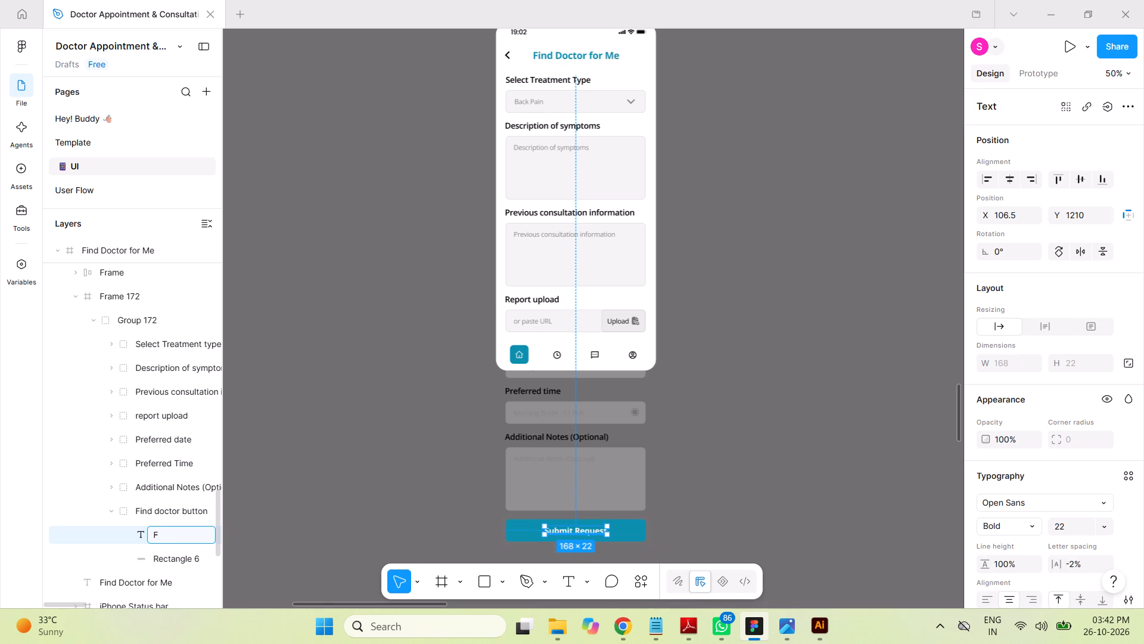
{"action": "type", "text": "ind"}
{"action": "key", "text": "space"}
{"action": "key", "text": "shift+d"}
{"action": "type", "text": "octor"}
Copy the new layer name, replace the button's Submit Request label with "Find Doctor", save the file and collapse the button group.
{"action": "left_click_drag", "start_coordinate": [199, 535], "coordinate": [138, 531]}
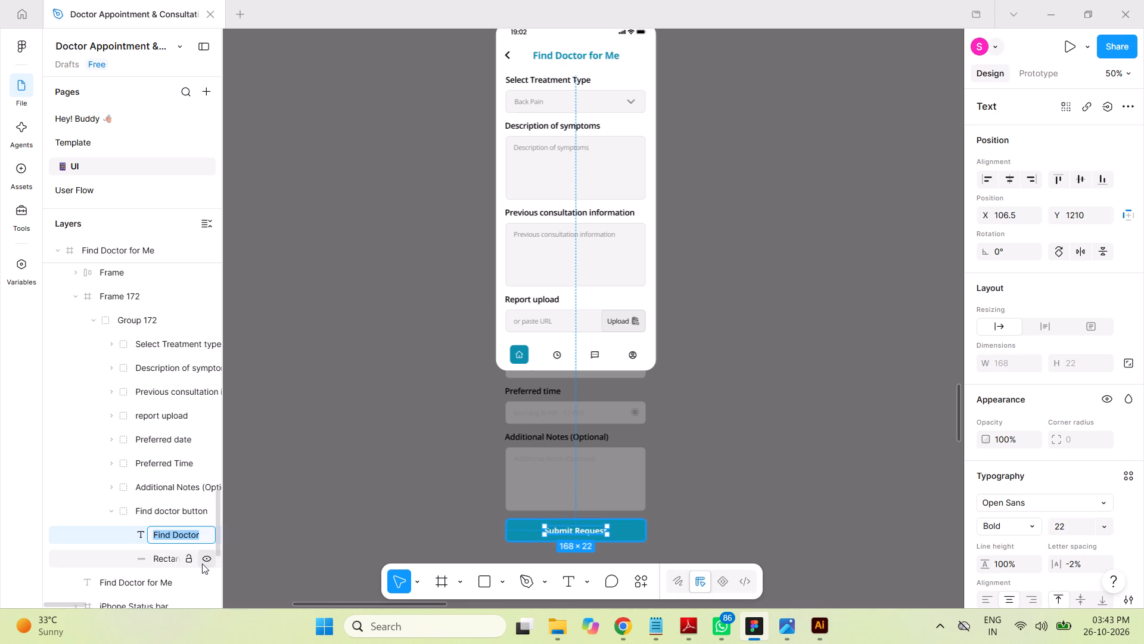
{"action": "key", "text": "ctrl+c"}
{"action": "left_click", "coordinate": [136, 531]}
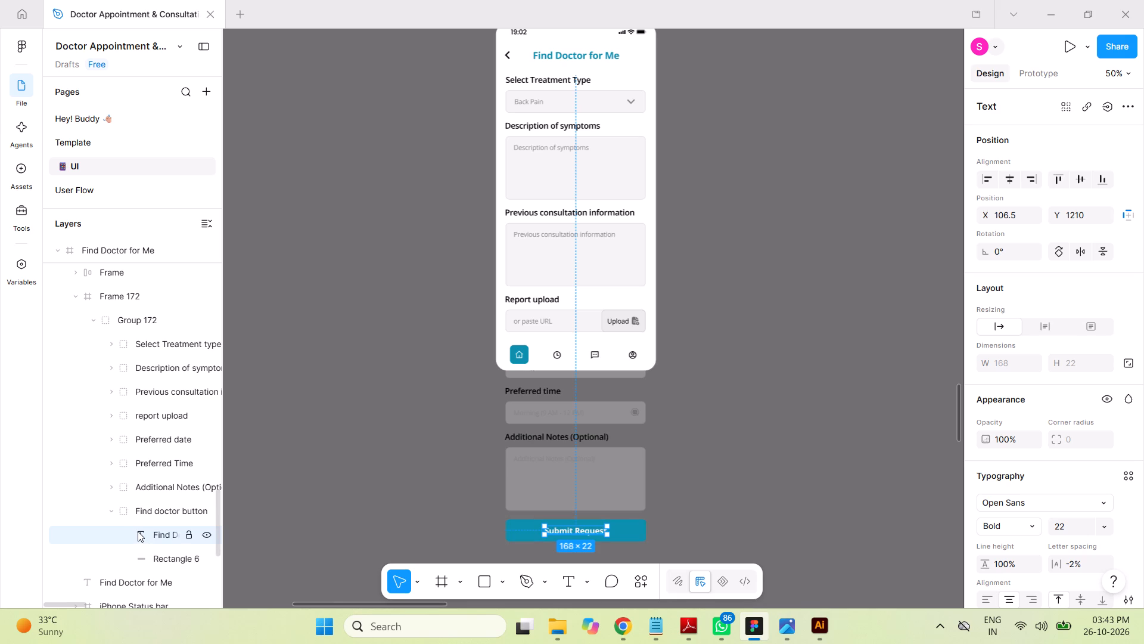
{"action": "double_click", "coordinate": [566, 531]}
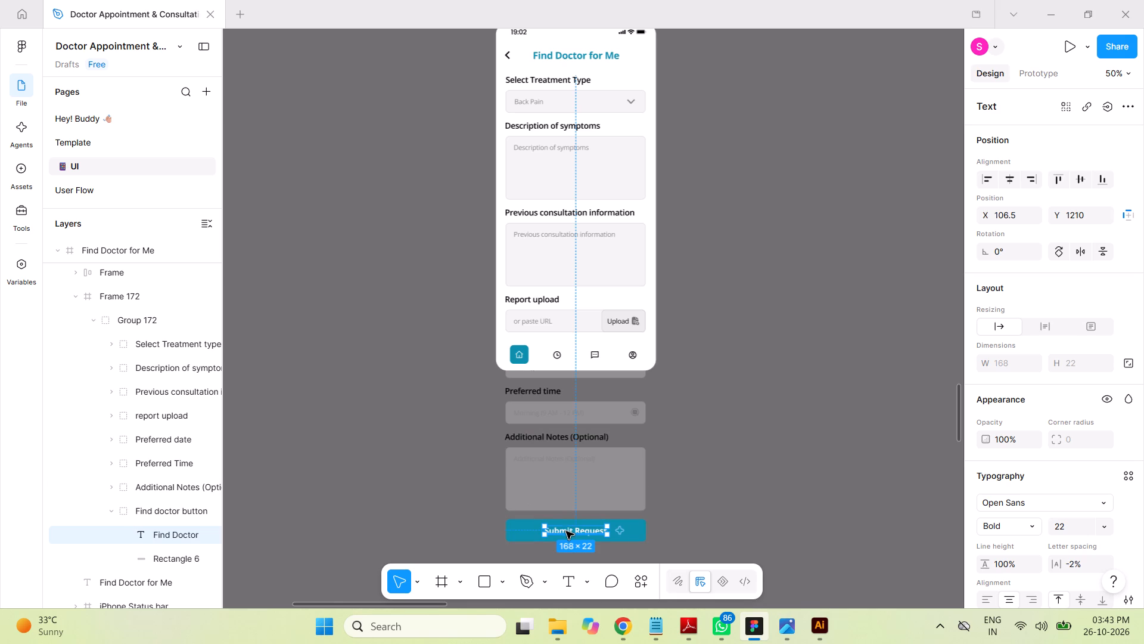
{"action": "key", "text": "ctrl+v"}
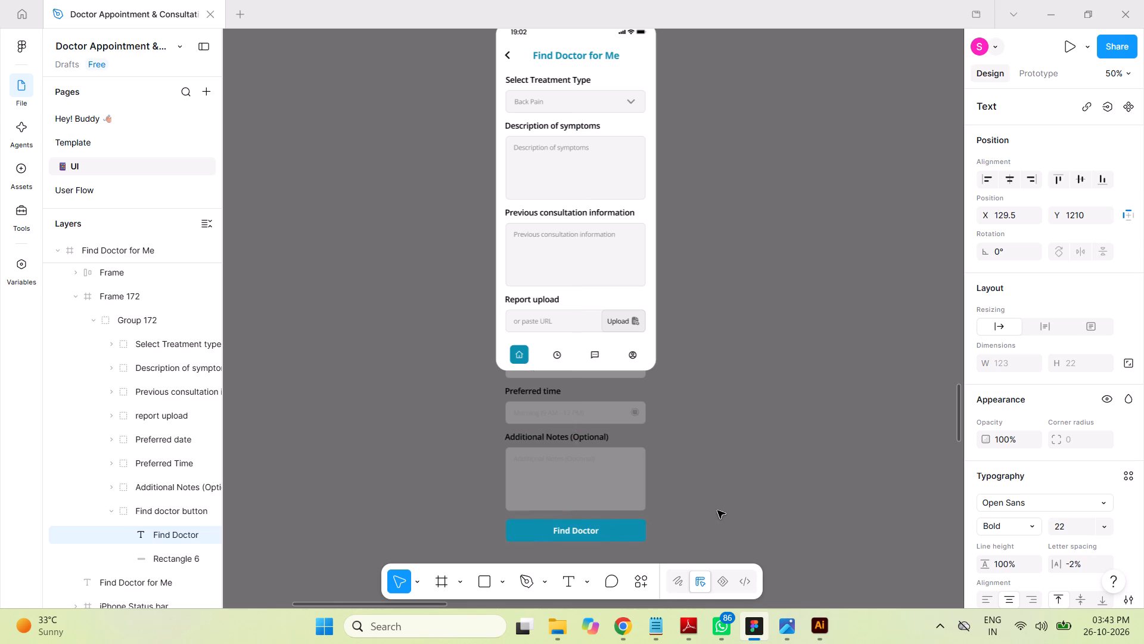
{"action": "left_click", "coordinate": [717, 510]}
{"action": "key", "text": "ctrl+s"}
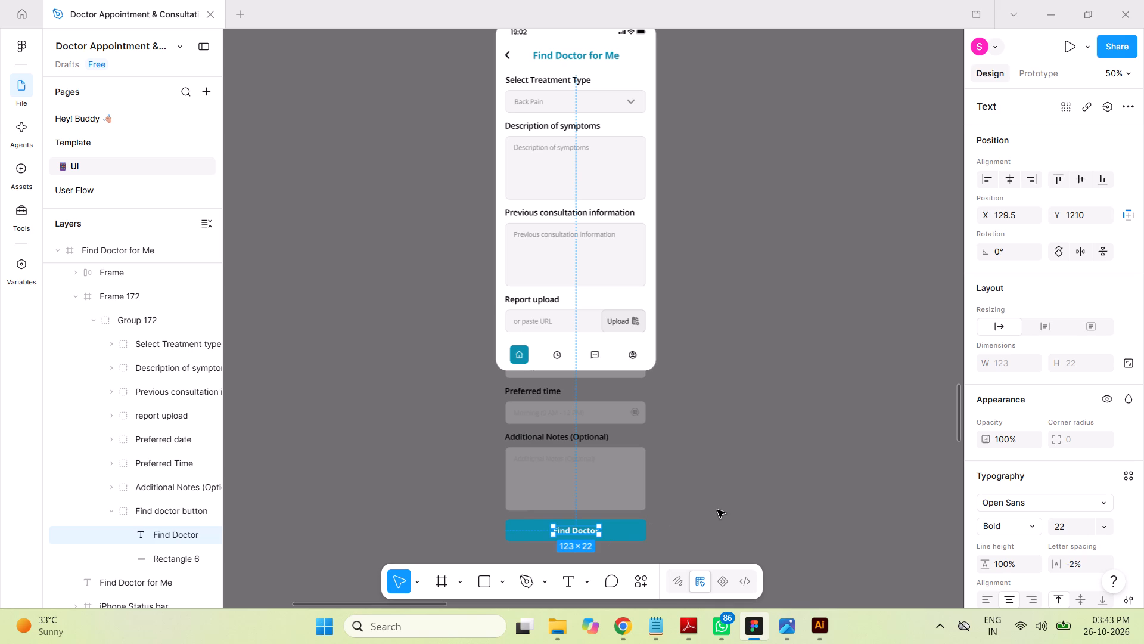
{"action": "left_click", "coordinate": [722, 505]}
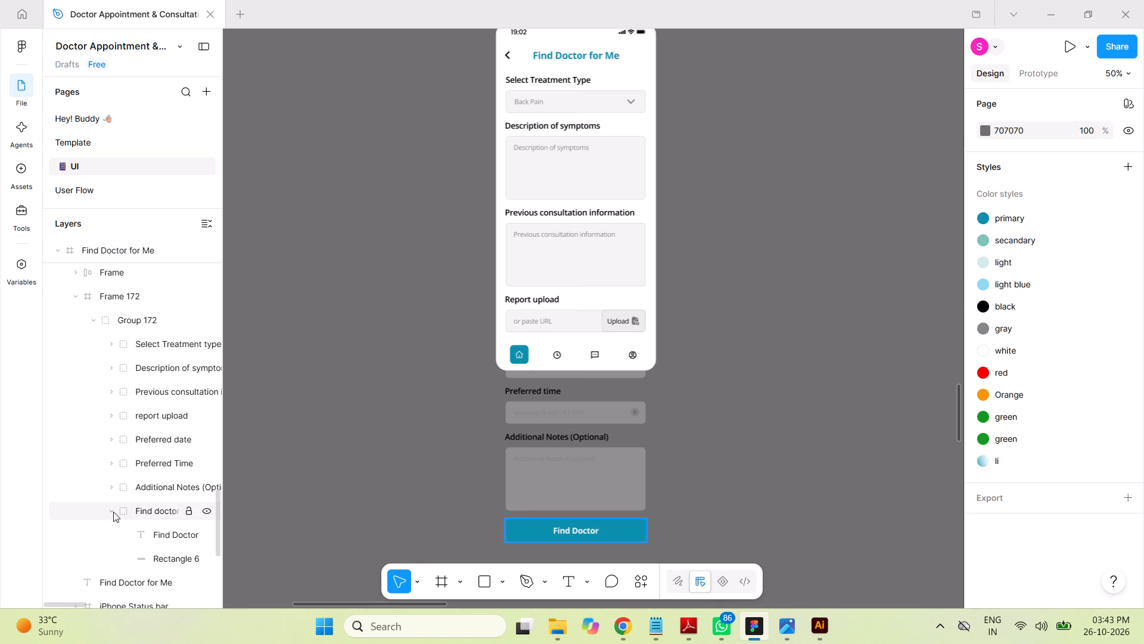
{"action": "left_click", "coordinate": [111, 511]}
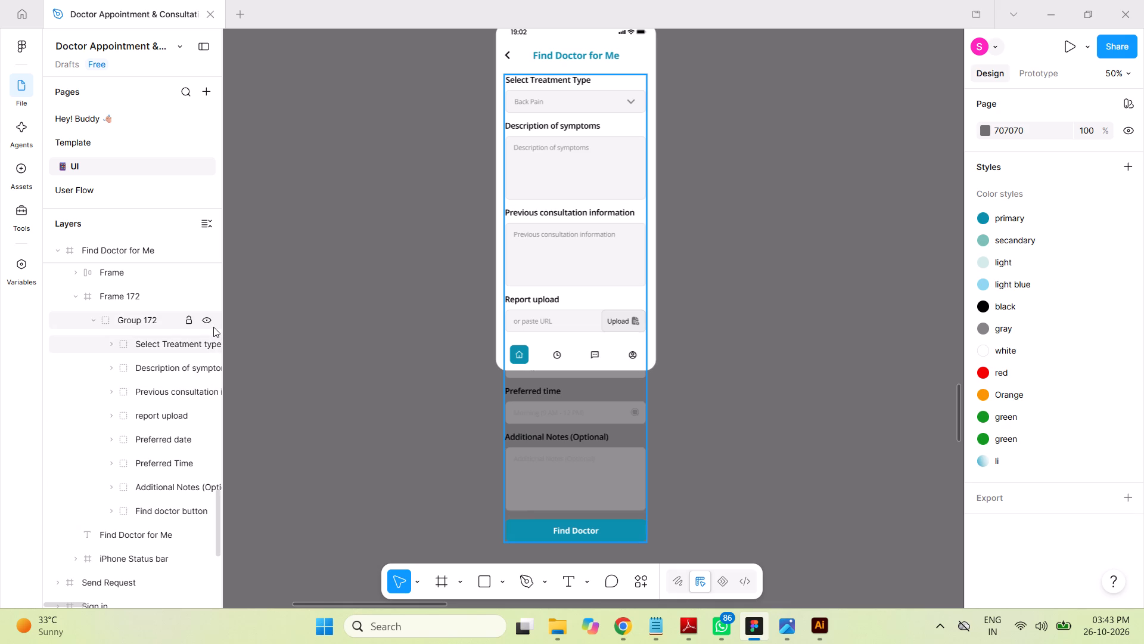
Turn content clipping back on for Frame 172, deselect it and save the file.
{"action": "left_click", "coordinate": [117, 293]}
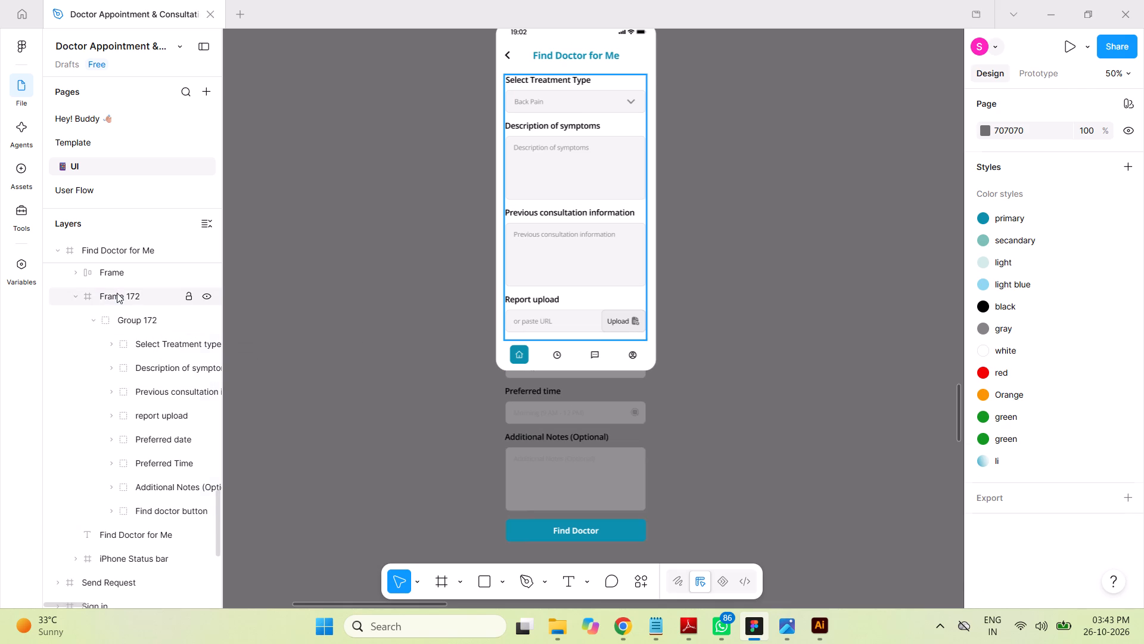
{"action": "left_click", "coordinate": [984, 425]}
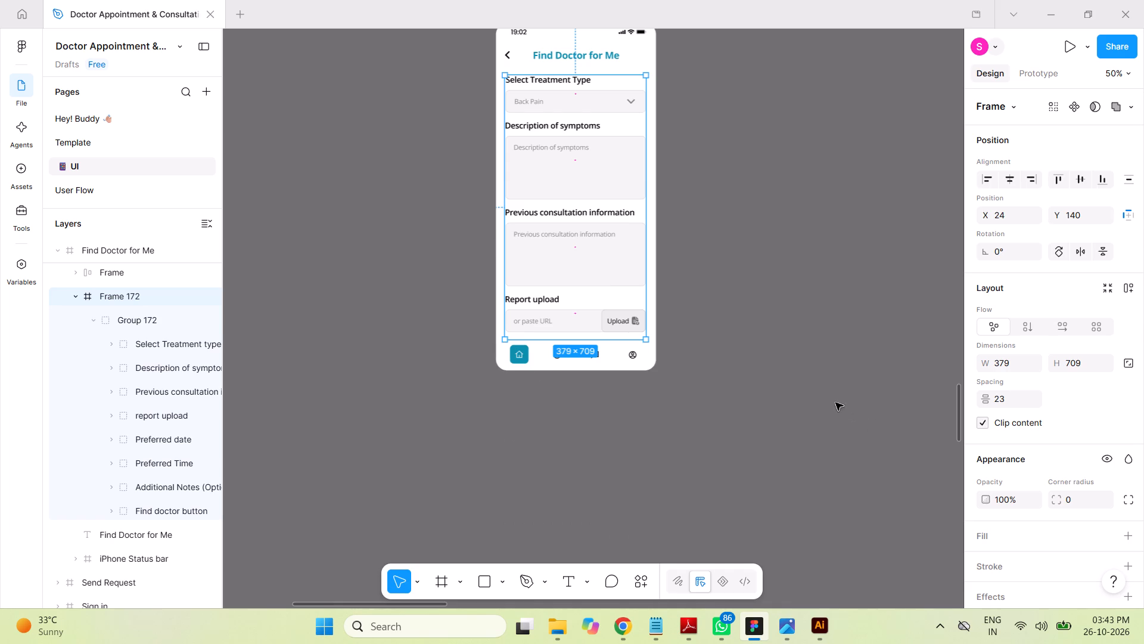
{"action": "left_click", "coordinate": [820, 394]}
{"action": "key", "text": "ctrl+s"}
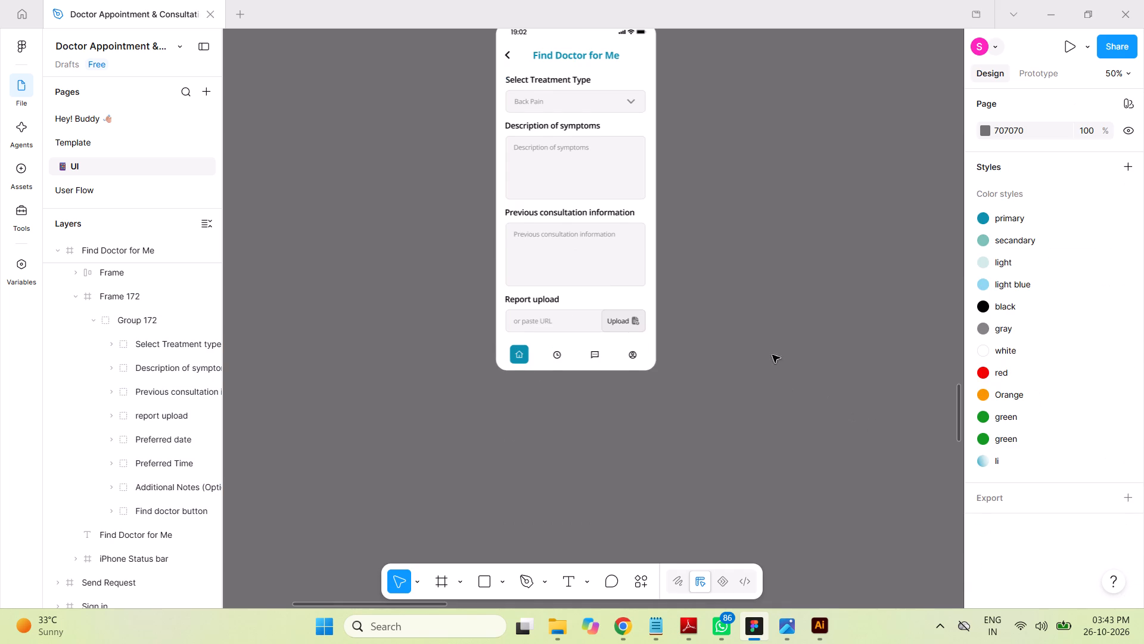
Duplicate the All Doctors frame into the empty canvas area beside the Notification screen, at about X -418, Y 1072.
{"action": "scroll", "coordinate": [791, 347], "scroll_direction": "up", "scroll_amount": 4}
{"action": "scroll", "coordinate": [791, 347], "scroll_direction": "down", "scroll_amount": 2}
{"action": "scroll", "coordinate": [791, 347], "scroll_direction": "up", "scroll_amount": 2}
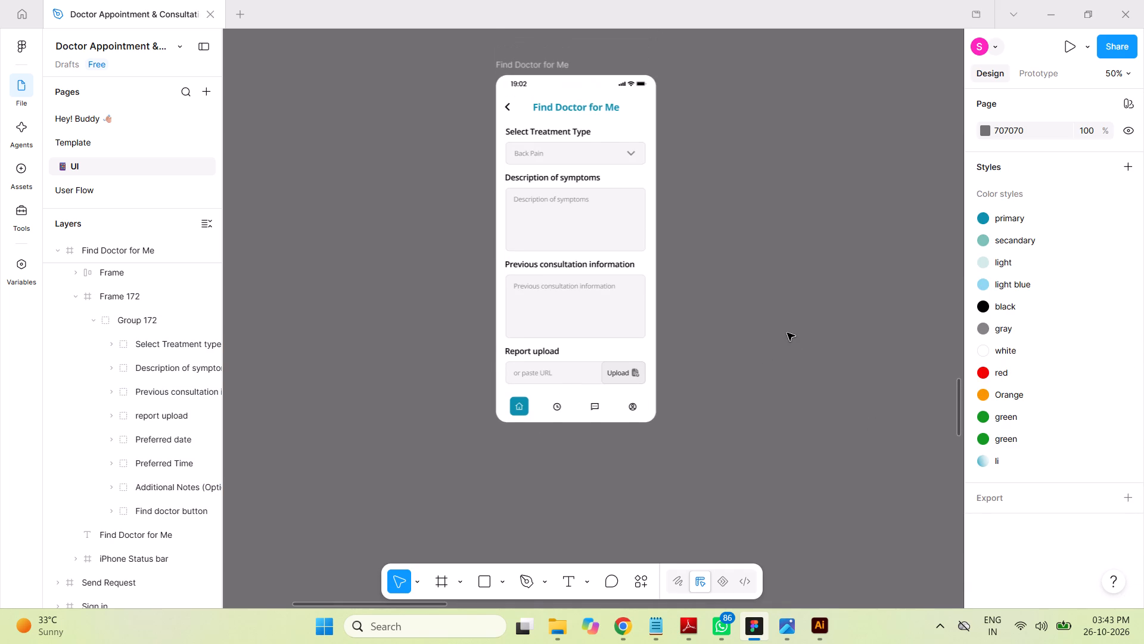
{"action": "key", "text": "ctrl+minus"}
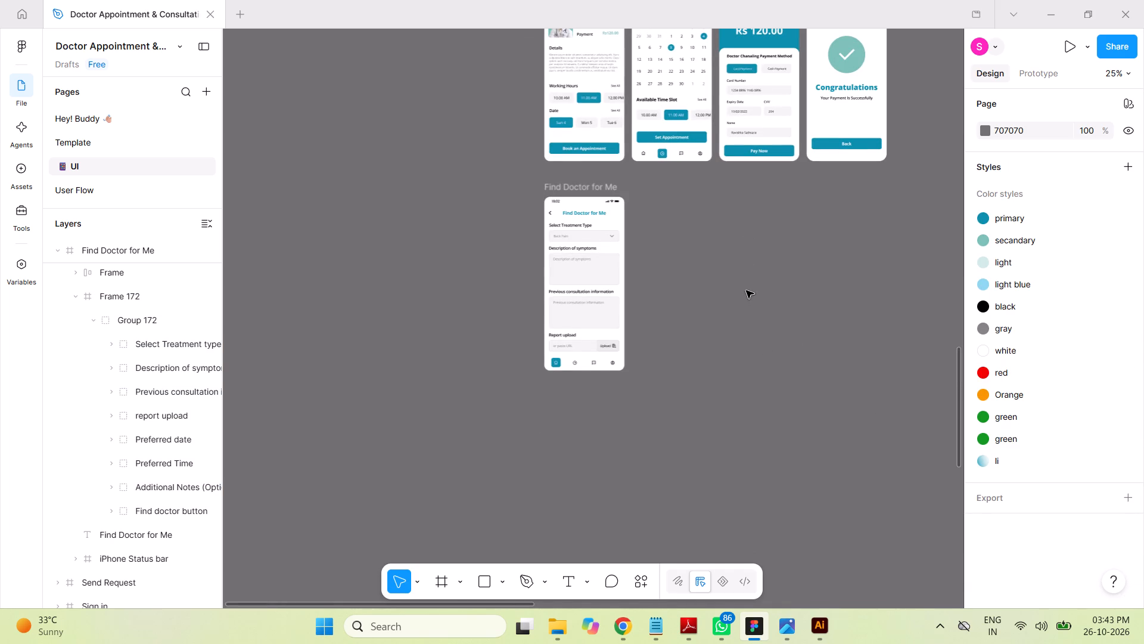
{"action": "key", "text": "space"}
{"action": "key", "text": "space"}
{"action": "key", "text": "space"}
{"action": "key", "text": "space"}
{"action": "key", "text": "space"}
{"action": "key", "text": "space"}
{"action": "key", "text": "space"}
{"action": "key", "text": "space"}
{"action": "key", "text": "space"}
{"action": "key", "text": "space"}
{"action": "key", "text": "space"}
{"action": "key", "text": "space"}
{"action": "key", "text": "space"}
{"action": "key", "text": "space"}
{"action": "key", "text": "space"}
{"action": "key", "text": "space"}
{"action": "key", "text": "space"}
{"action": "key", "text": "space"}
{"action": "key", "text": "space"}
{"action": "key", "text": "space"}
{"action": "left_click_drag", "start_coordinate": [763, 272], "coordinate": [579, 529]}
{"action": "left_click_drag", "start_coordinate": [820, 324], "coordinate": [839, 481]}
{"action": "left_click", "coordinate": [839, 481]}
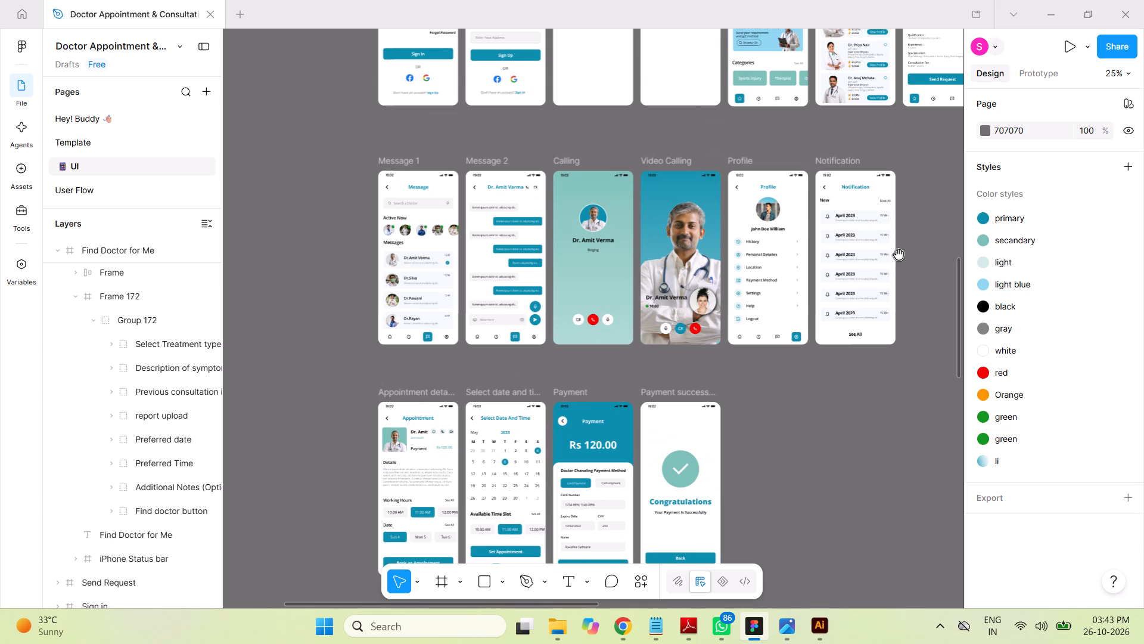
{"action": "left_click_drag", "start_coordinate": [911, 224], "coordinate": [710, 423]}
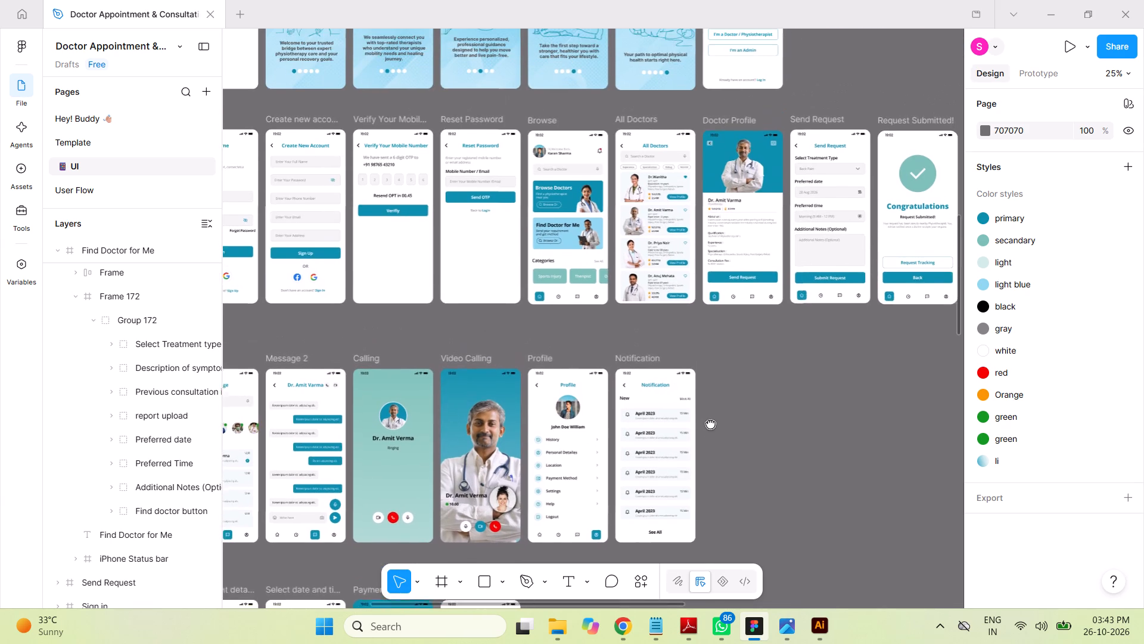
{"action": "left_click_drag", "start_coordinate": [710, 423], "coordinate": [782, 445]}
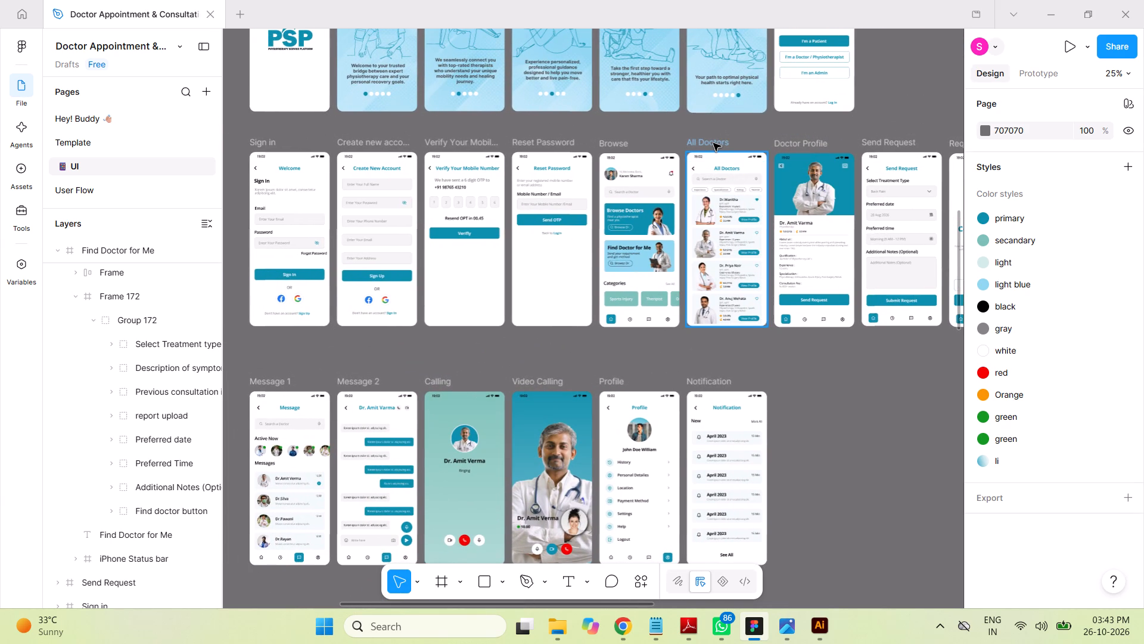
{"action": "left_click", "coordinate": [713, 143]}
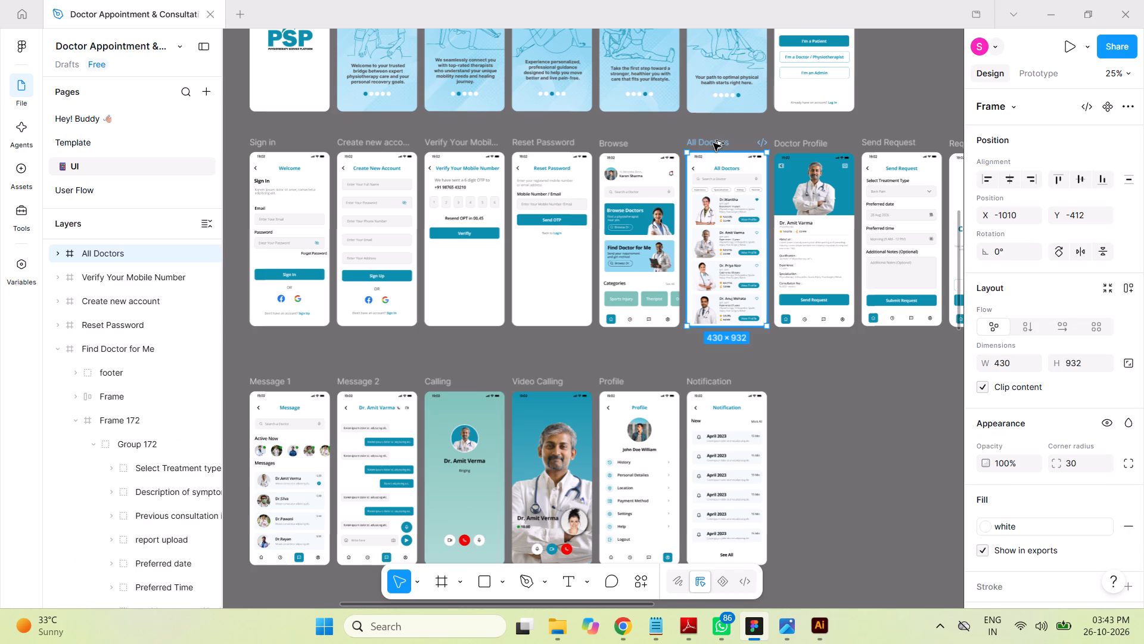
{"action": "left_click_drag", "start_coordinate": [713, 143], "coordinate": [824, 420], "text": "alt"}
Move the duplicated All Doctors frame down to the empty area beyond the Payment successful screen, at about X -1070, Y 2672.
{"action": "scroll", "coordinate": [820, 294], "scroll_direction": "down", "scroll_amount": 20}
{"action": "scroll", "coordinate": [820, 294], "scroll_direction": "down", "scroll_amount": 3}
{"action": "scroll", "coordinate": [872, 283], "scroll_direction": "up", "scroll_amount": 2}
{"action": "scroll", "coordinate": [873, 283], "scroll_direction": "down", "scroll_amount": 1}
{"action": "scroll", "coordinate": [817, 301], "scroll_direction": "up", "scroll_amount": 2}
{"action": "scroll", "coordinate": [818, 301], "scroll_direction": "down", "scroll_amount": 6}
{"action": "scroll", "coordinate": [818, 301], "scroll_direction": "up", "scroll_amount": 4}
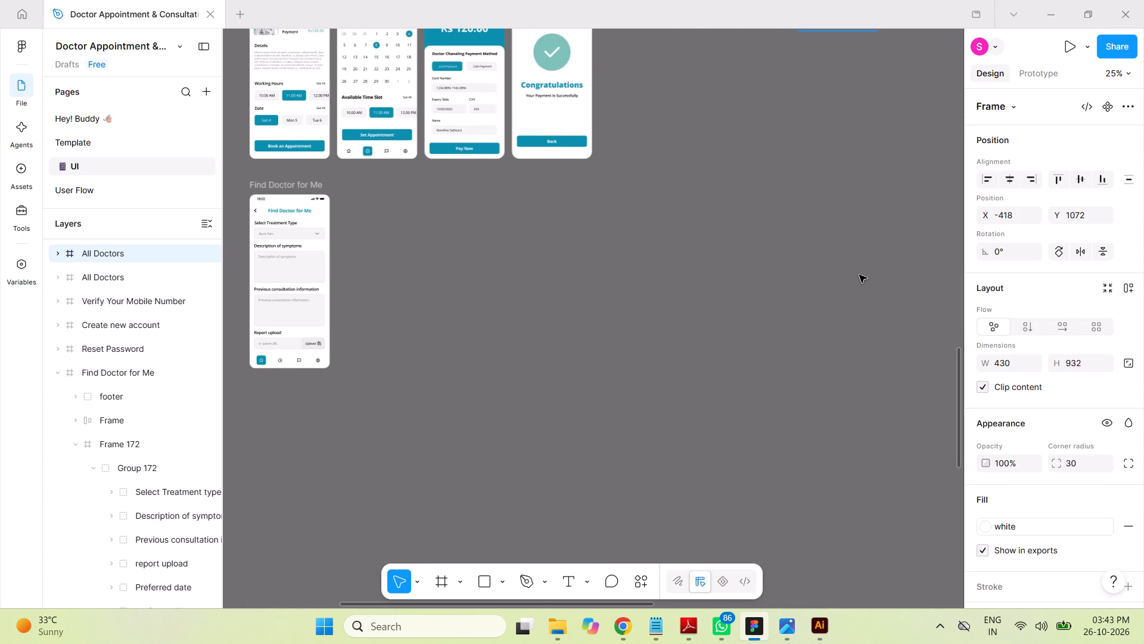
{"action": "scroll", "coordinate": [860, 275], "scroll_direction": "down", "scroll_amount": 1}
{"action": "scroll", "coordinate": [860, 275], "scroll_direction": "up", "scroll_amount": 2}
{"action": "scroll", "coordinate": [860, 275], "scroll_direction": "down", "scroll_amount": 1}
{"action": "scroll", "coordinate": [860, 275], "scroll_direction": "up", "scroll_amount": 4}
{"action": "scroll", "coordinate": [831, 181], "scroll_direction": "up", "scroll_amount": 1}
{"action": "scroll", "coordinate": [832, 181], "scroll_direction": "down", "scroll_amount": 2}
{"action": "scroll", "coordinate": [833, 180], "scroll_direction": "up", "scroll_amount": 1}
{"action": "scroll", "coordinate": [833, 180], "scroll_direction": "down", "scroll_amount": 1}
{"action": "scroll", "coordinate": [833, 180], "scroll_direction": "up", "scroll_amount": 8}
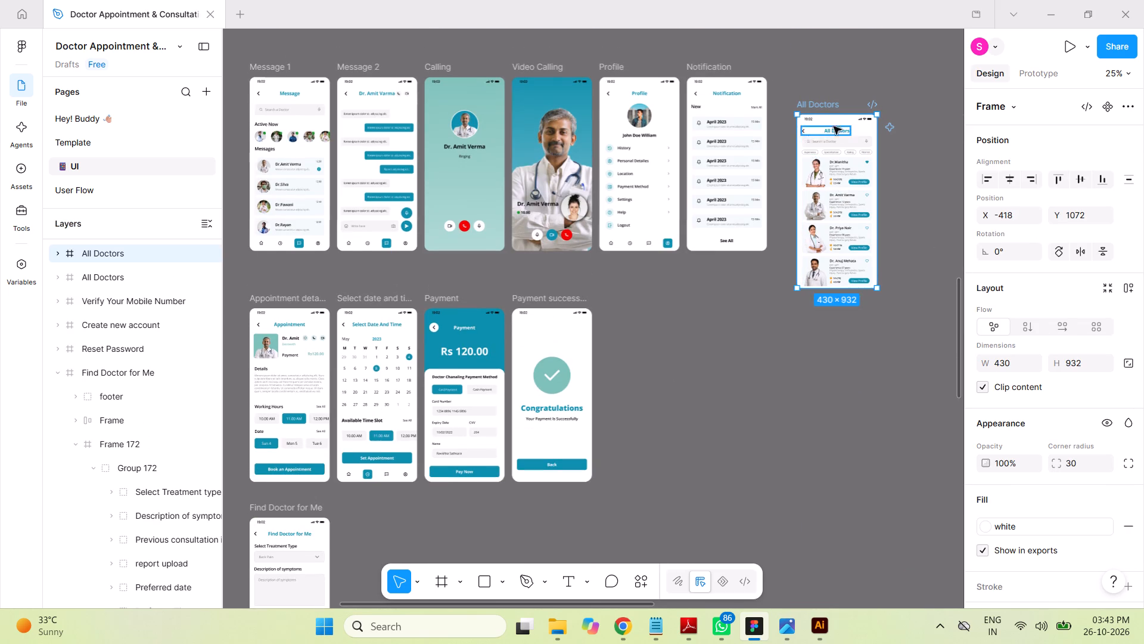
{"action": "left_click_drag", "start_coordinate": [830, 106], "coordinate": [708, 404]}
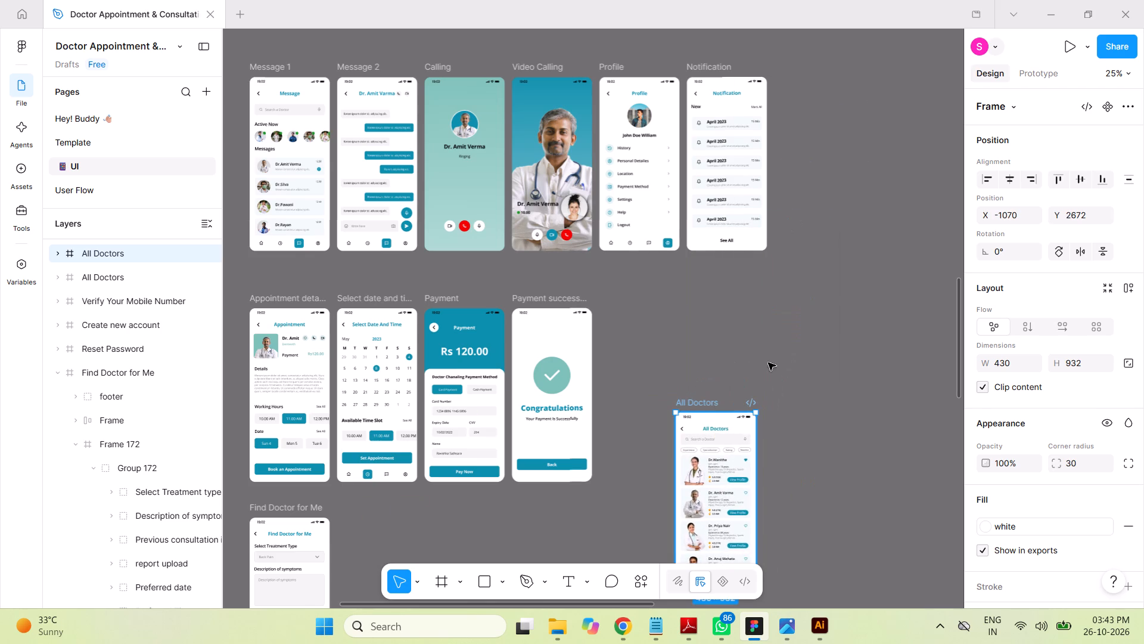
Move the duplicated All Doctors frame beside the Find Doctor for Me screen, at X -2890, Y 3235.
{"action": "scroll", "coordinate": [840, 305], "scroll_direction": "down", "scroll_amount": 6}
{"action": "scroll", "coordinate": [843, 302], "scroll_direction": "up", "scroll_amount": 1}
{"action": "scroll", "coordinate": [844, 302], "scroll_direction": "down", "scroll_amount": 4}
{"action": "left_click_drag", "start_coordinate": [700, 200], "coordinate": [693, 211]}
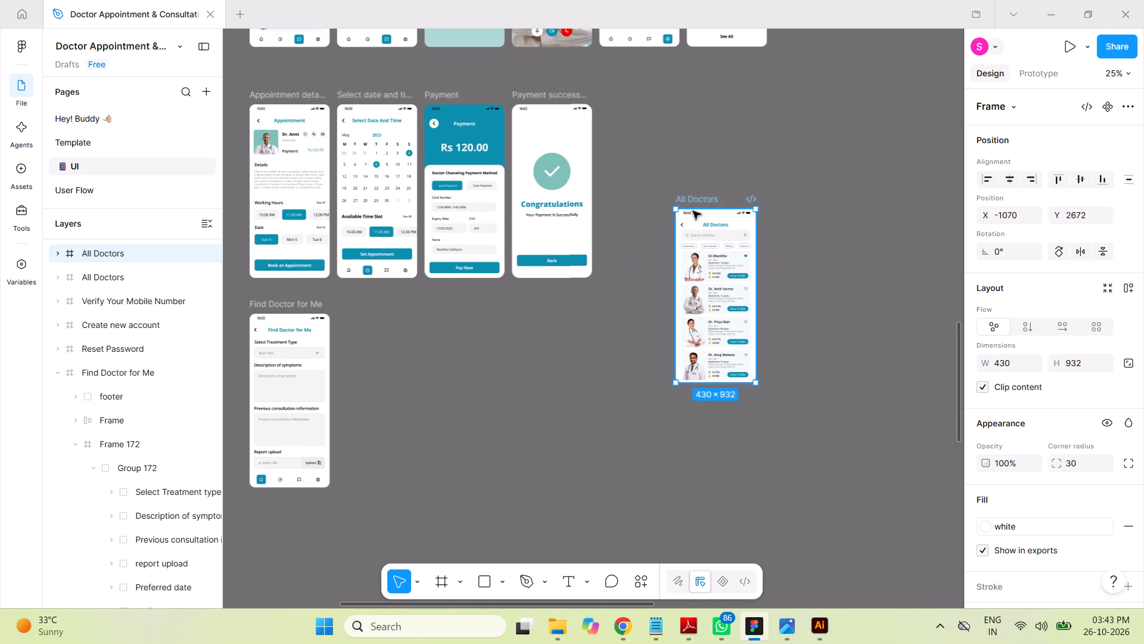
{"action": "left_click_drag", "start_coordinate": [693, 211], "coordinate": [365, 306]}
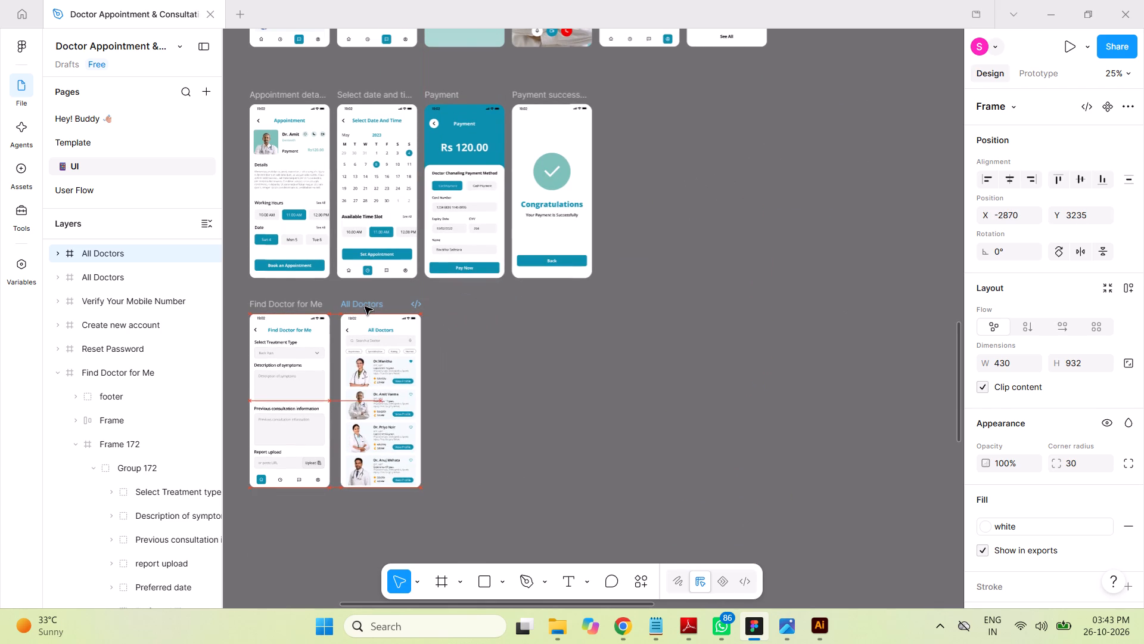
{"action": "left_click_drag", "start_coordinate": [365, 306], "coordinate": [363, 308]}
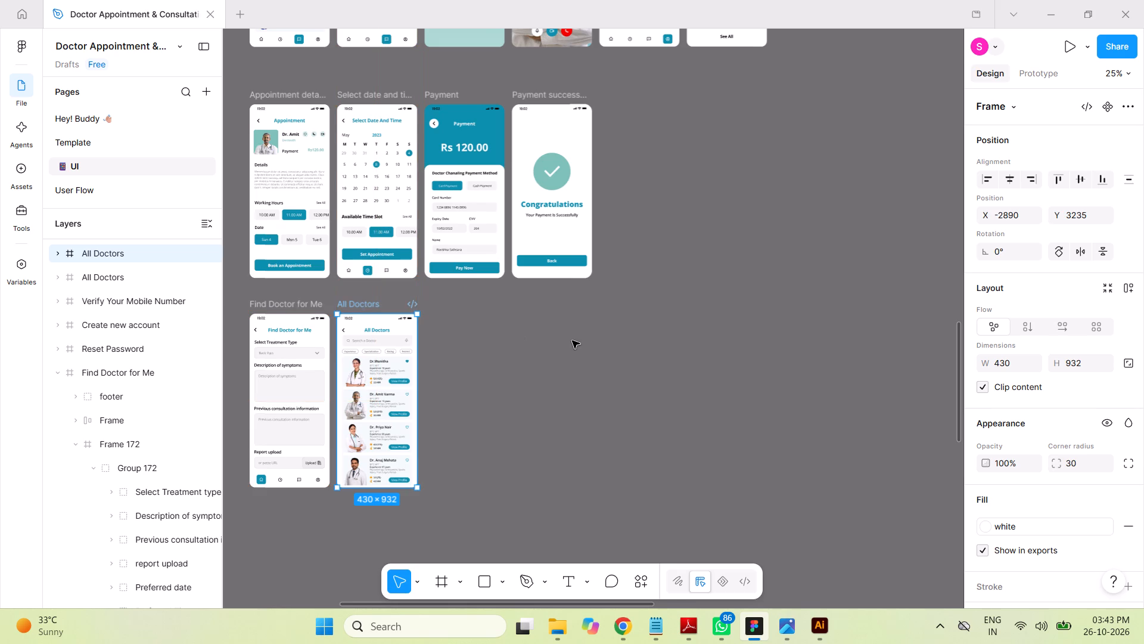
Collapse the Frame 172 layer and its parent Find Doctor for Me in the layer tree.
{"action": "left_click", "coordinate": [74, 445]}
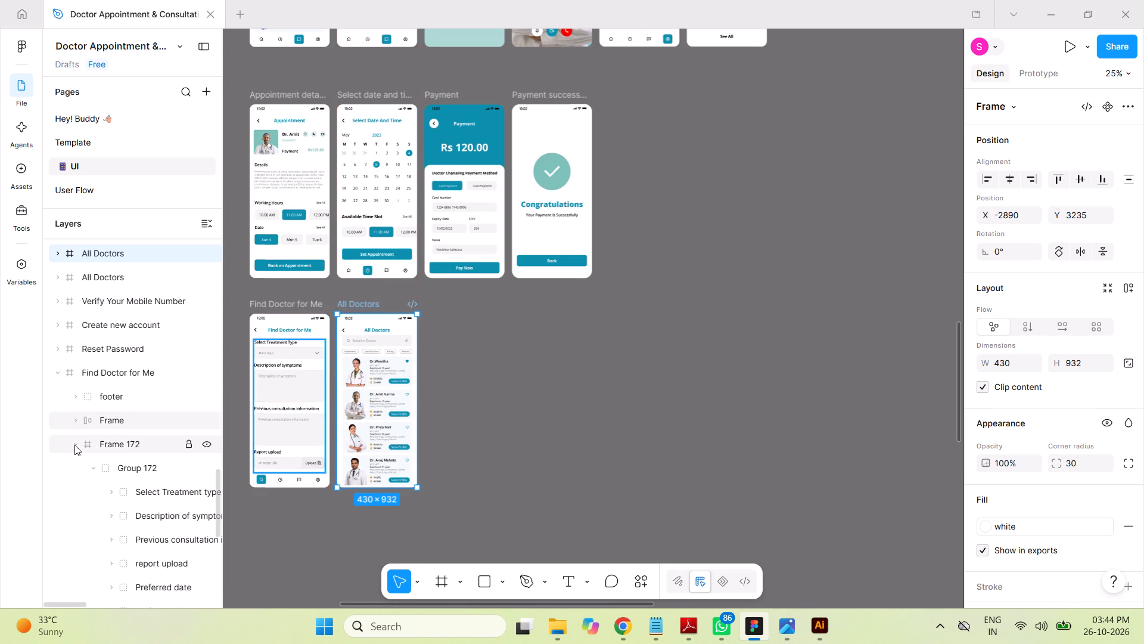
{"action": "left_click", "coordinate": [58, 373]}
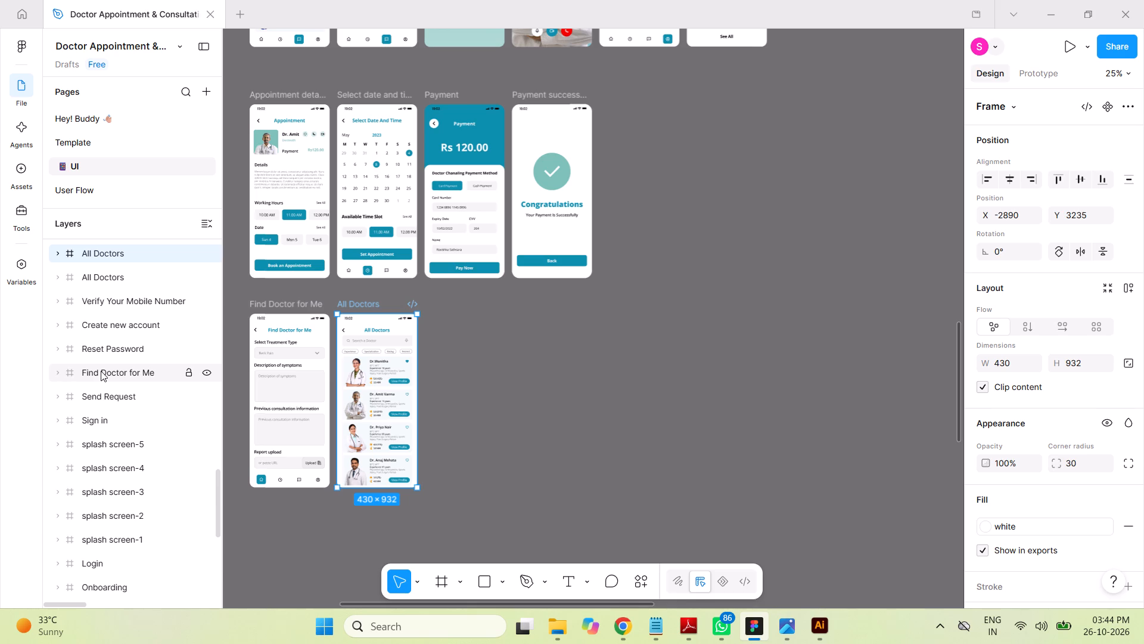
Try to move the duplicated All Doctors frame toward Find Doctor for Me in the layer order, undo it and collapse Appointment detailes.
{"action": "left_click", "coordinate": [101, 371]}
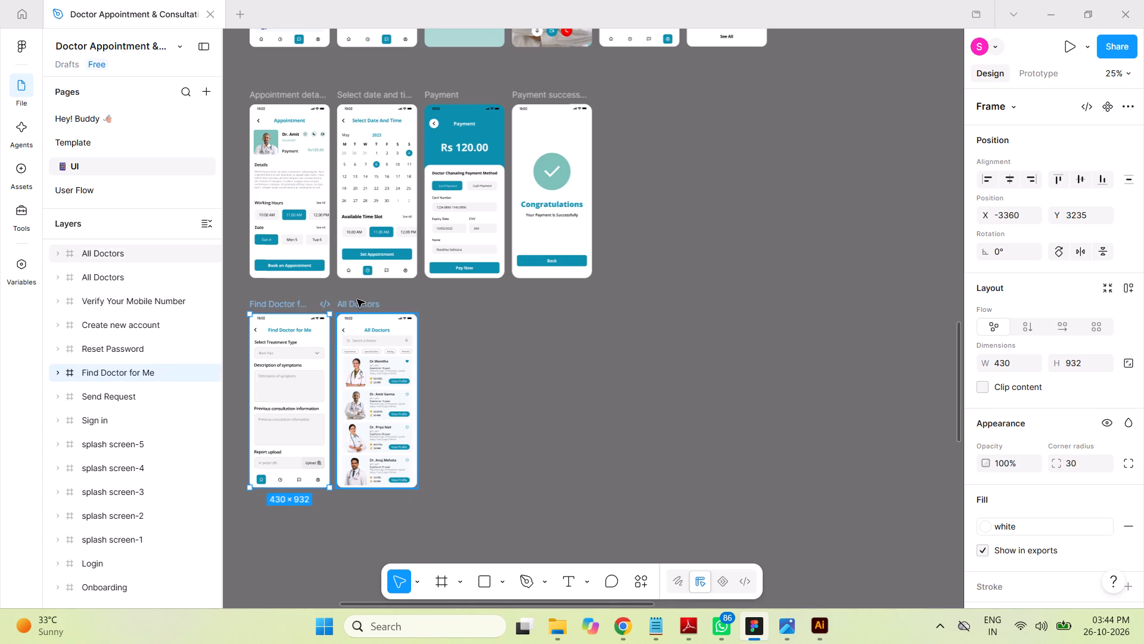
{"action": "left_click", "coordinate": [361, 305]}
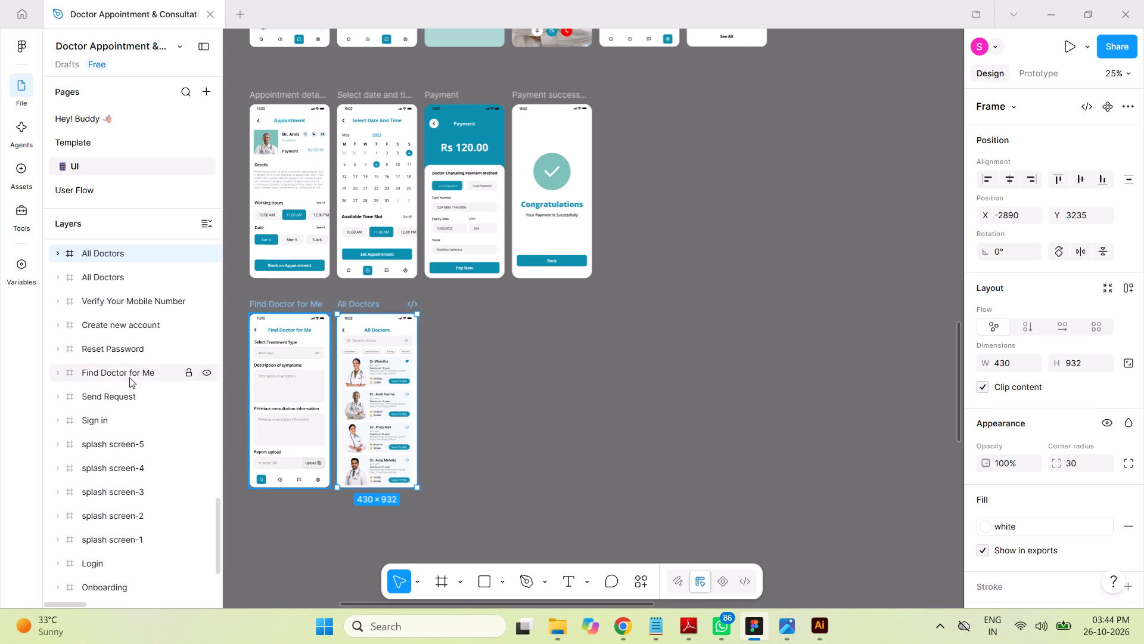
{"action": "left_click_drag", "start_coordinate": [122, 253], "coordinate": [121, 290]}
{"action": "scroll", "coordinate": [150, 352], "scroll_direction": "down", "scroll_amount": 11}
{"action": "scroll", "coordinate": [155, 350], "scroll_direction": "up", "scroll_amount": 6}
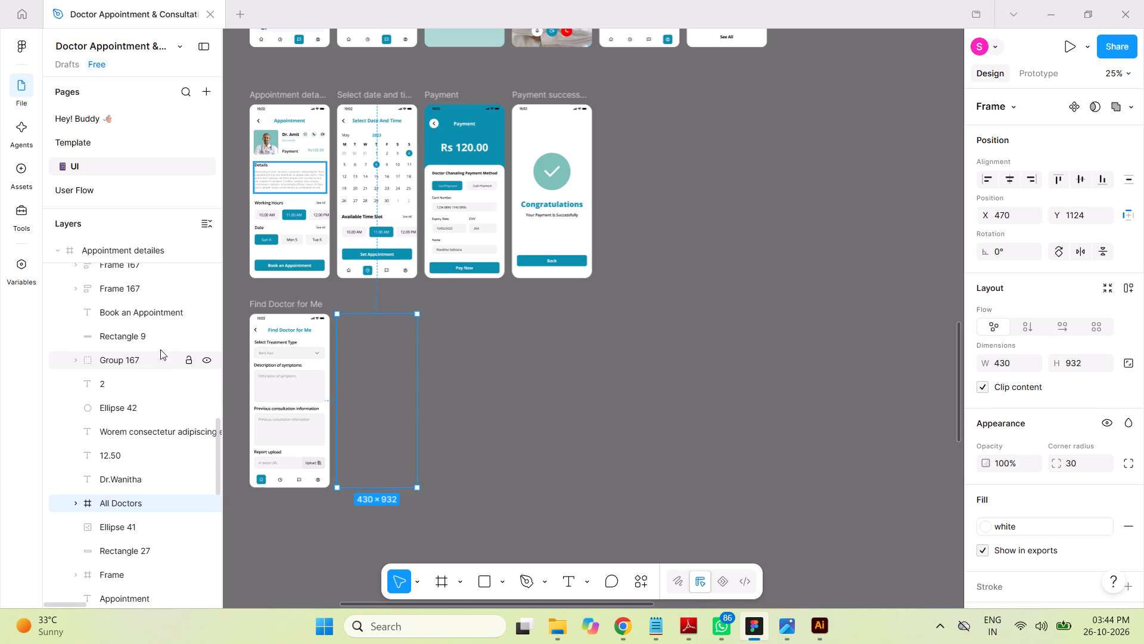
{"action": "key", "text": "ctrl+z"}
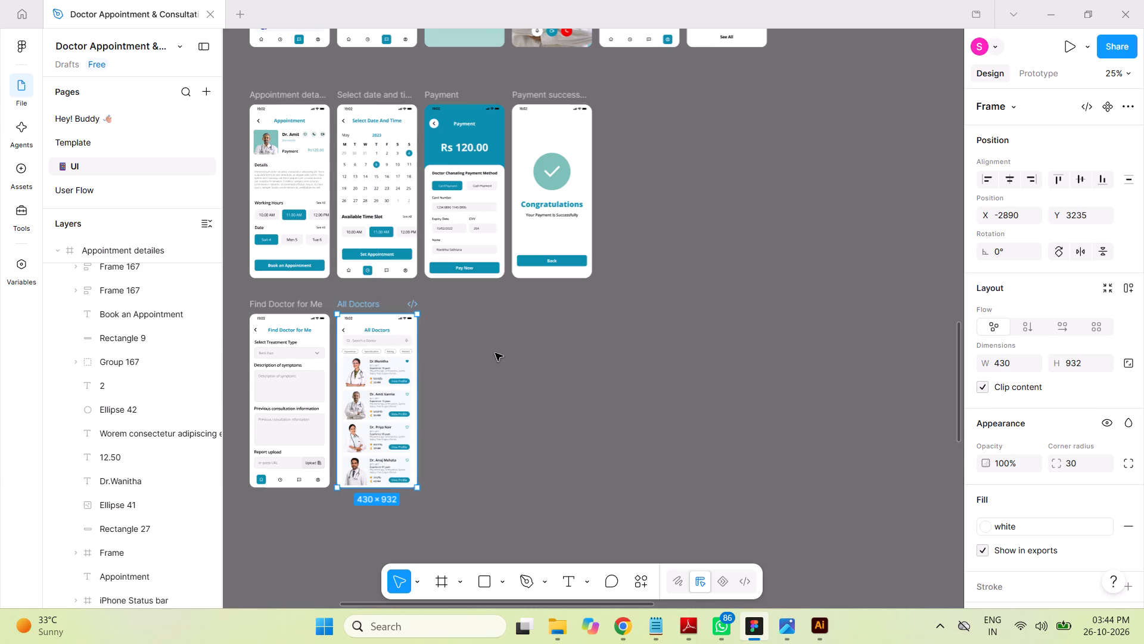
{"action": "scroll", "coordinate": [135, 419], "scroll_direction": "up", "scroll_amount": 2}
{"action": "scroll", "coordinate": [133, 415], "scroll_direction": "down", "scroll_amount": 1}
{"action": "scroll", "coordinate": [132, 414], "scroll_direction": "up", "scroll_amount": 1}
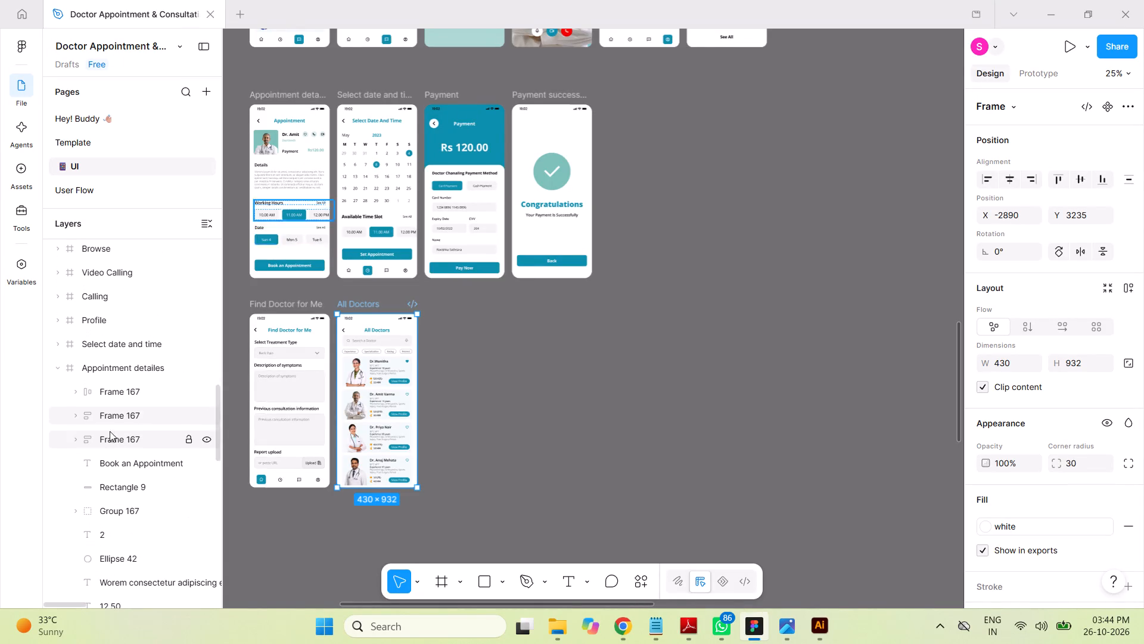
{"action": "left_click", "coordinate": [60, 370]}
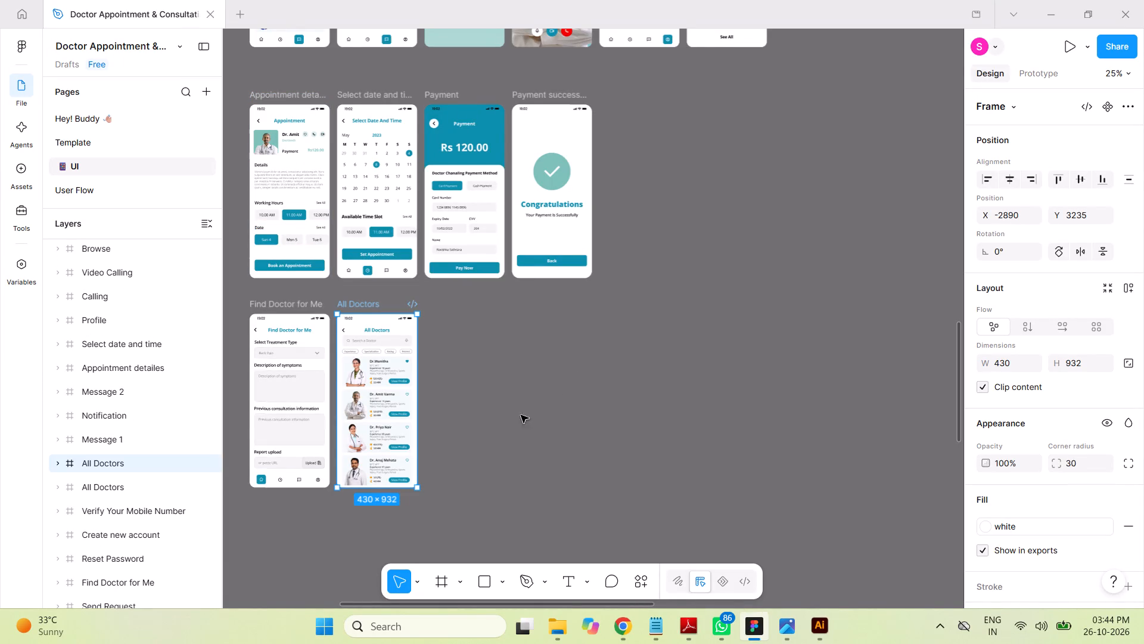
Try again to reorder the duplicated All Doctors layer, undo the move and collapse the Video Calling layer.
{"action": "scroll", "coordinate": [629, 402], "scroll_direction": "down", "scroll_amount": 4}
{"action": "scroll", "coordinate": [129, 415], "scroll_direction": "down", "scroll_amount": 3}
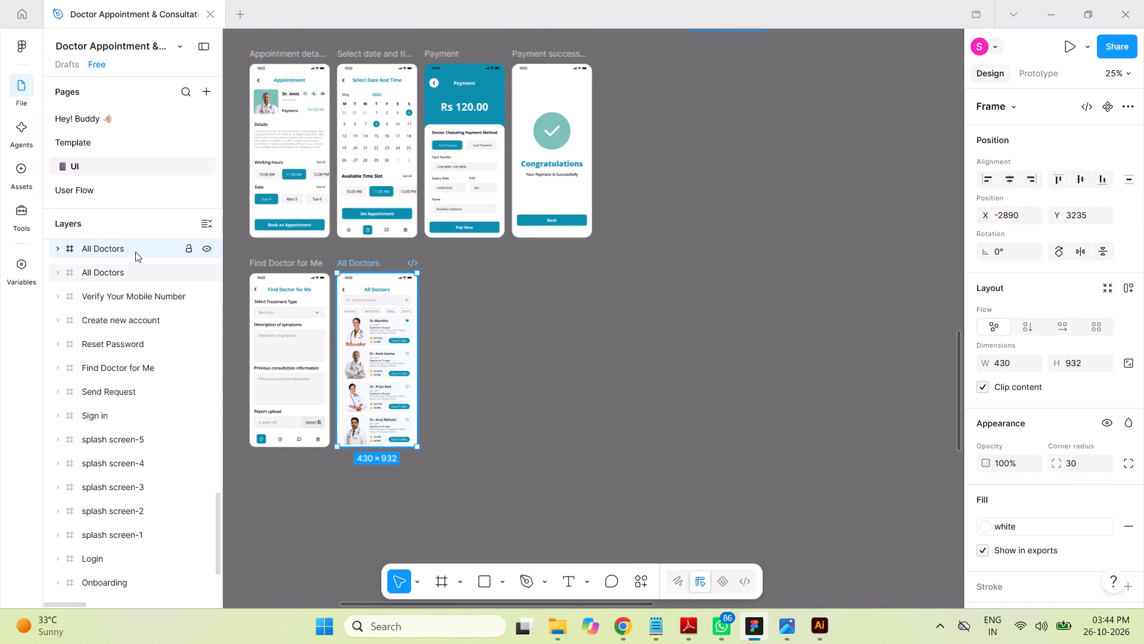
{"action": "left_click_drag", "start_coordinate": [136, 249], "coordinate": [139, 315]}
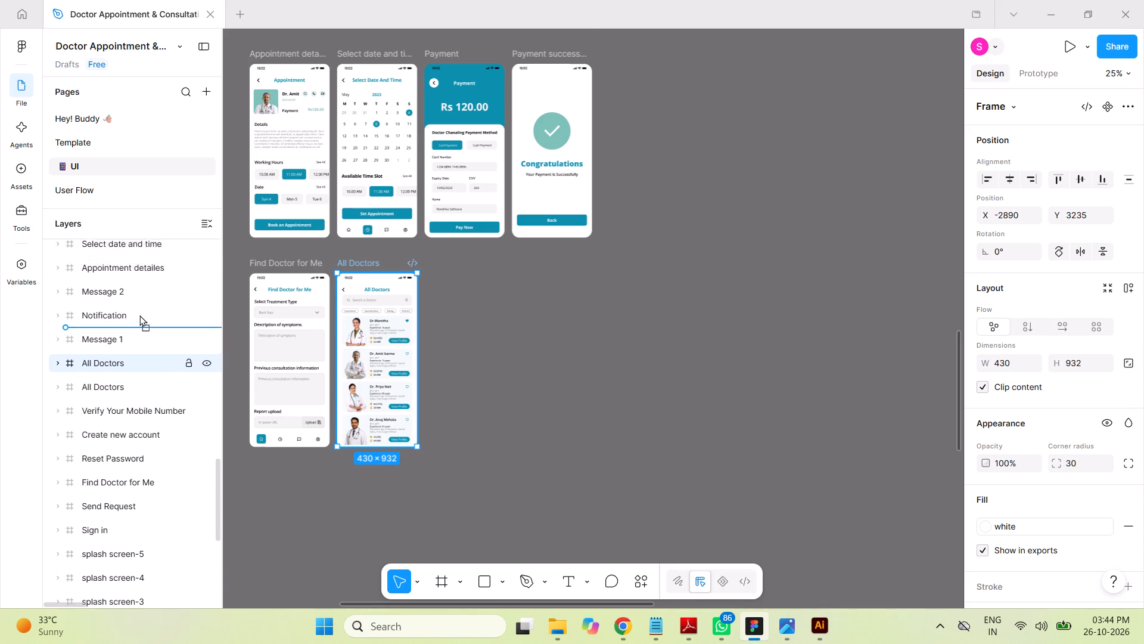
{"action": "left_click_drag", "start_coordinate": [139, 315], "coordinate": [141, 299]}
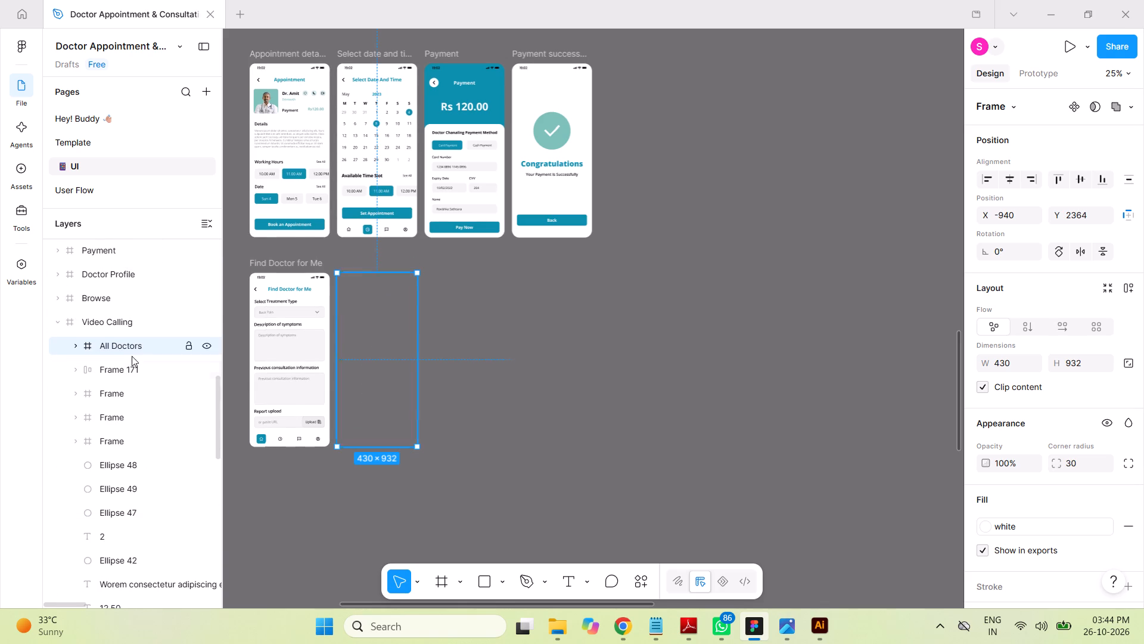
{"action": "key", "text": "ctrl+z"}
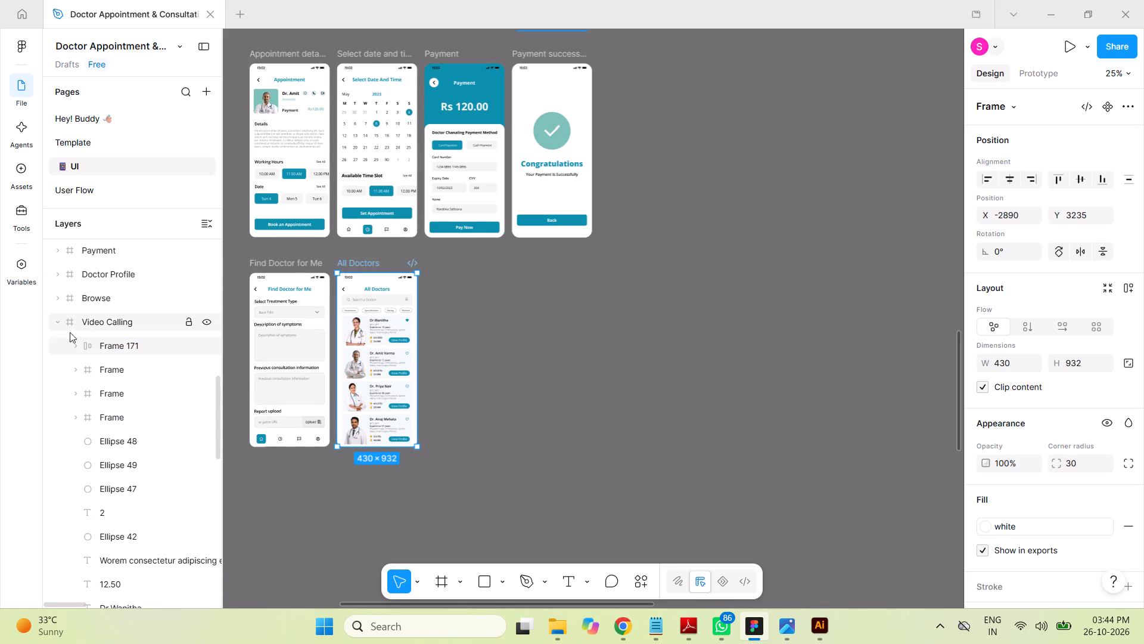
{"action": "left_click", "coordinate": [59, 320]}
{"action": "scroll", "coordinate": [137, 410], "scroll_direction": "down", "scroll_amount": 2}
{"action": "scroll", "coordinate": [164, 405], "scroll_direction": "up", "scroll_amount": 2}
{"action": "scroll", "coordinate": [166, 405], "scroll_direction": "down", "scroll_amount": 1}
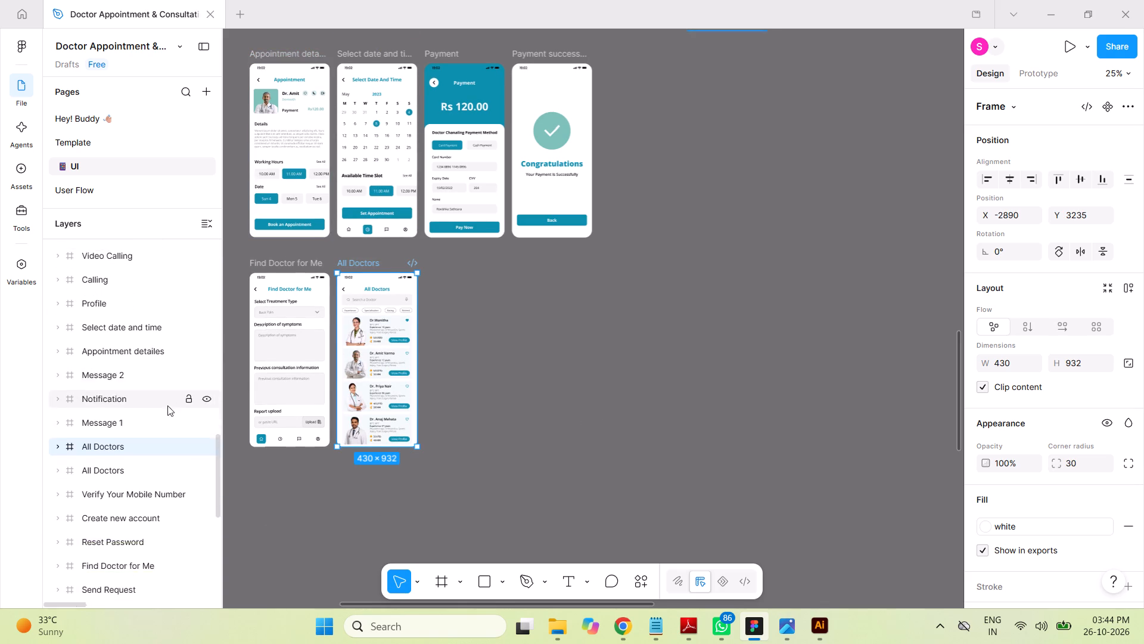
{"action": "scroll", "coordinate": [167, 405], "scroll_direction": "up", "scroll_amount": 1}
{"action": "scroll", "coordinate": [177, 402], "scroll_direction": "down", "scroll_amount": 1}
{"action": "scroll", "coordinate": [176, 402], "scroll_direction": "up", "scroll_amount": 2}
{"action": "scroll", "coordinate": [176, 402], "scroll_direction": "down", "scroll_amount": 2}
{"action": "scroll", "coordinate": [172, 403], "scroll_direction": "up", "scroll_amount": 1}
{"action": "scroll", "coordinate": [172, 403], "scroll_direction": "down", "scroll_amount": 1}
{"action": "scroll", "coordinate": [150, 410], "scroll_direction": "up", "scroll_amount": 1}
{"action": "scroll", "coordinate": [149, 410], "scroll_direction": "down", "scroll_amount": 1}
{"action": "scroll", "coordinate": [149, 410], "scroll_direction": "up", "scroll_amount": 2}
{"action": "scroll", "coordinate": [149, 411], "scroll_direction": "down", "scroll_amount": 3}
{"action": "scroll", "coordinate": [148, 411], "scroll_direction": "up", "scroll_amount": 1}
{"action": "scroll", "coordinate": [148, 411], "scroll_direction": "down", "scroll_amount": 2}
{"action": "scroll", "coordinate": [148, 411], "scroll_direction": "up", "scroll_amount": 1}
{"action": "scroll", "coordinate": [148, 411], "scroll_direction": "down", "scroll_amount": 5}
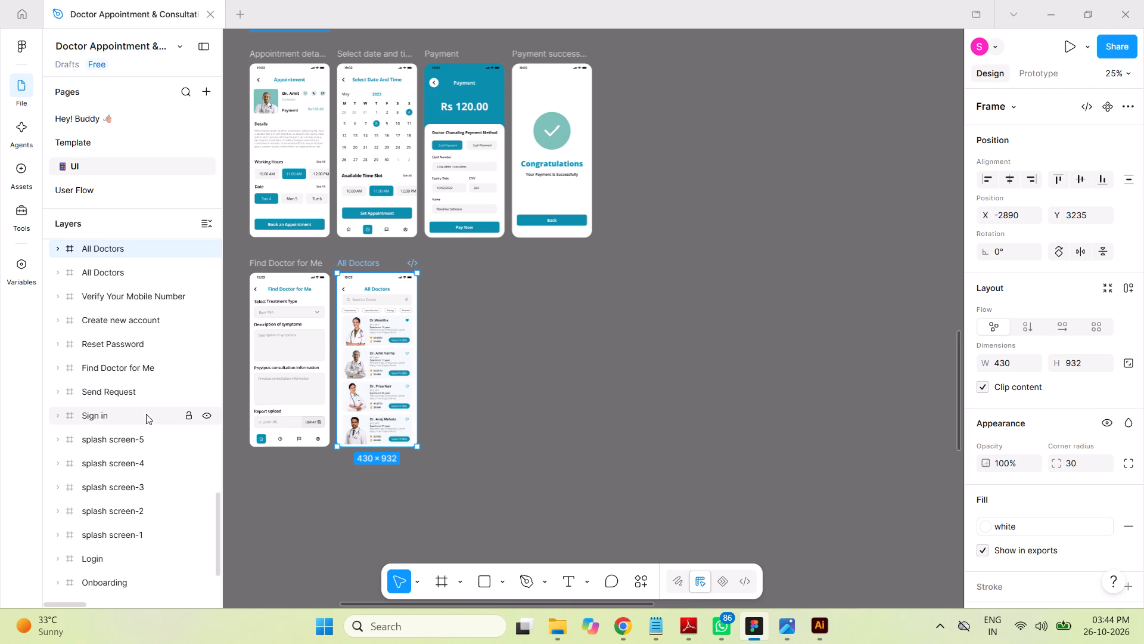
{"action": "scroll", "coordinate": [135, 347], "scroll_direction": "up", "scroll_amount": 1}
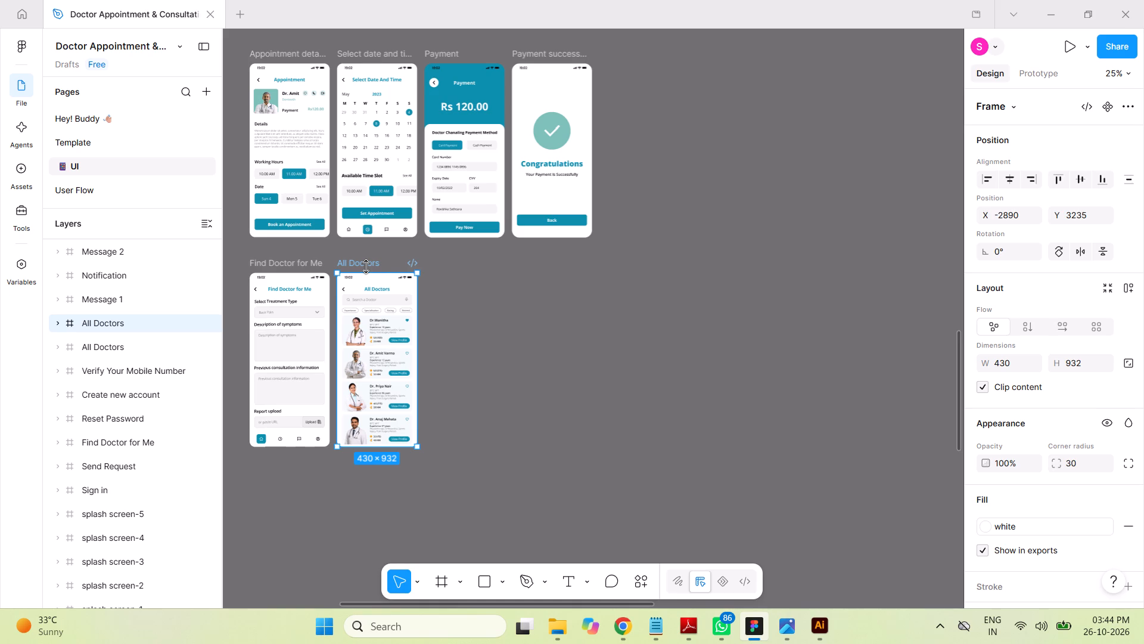
Rename the duplicated All Doctors frame as "Find Doctor" and deselect it.
{"action": "double_click", "coordinate": [366, 267]}
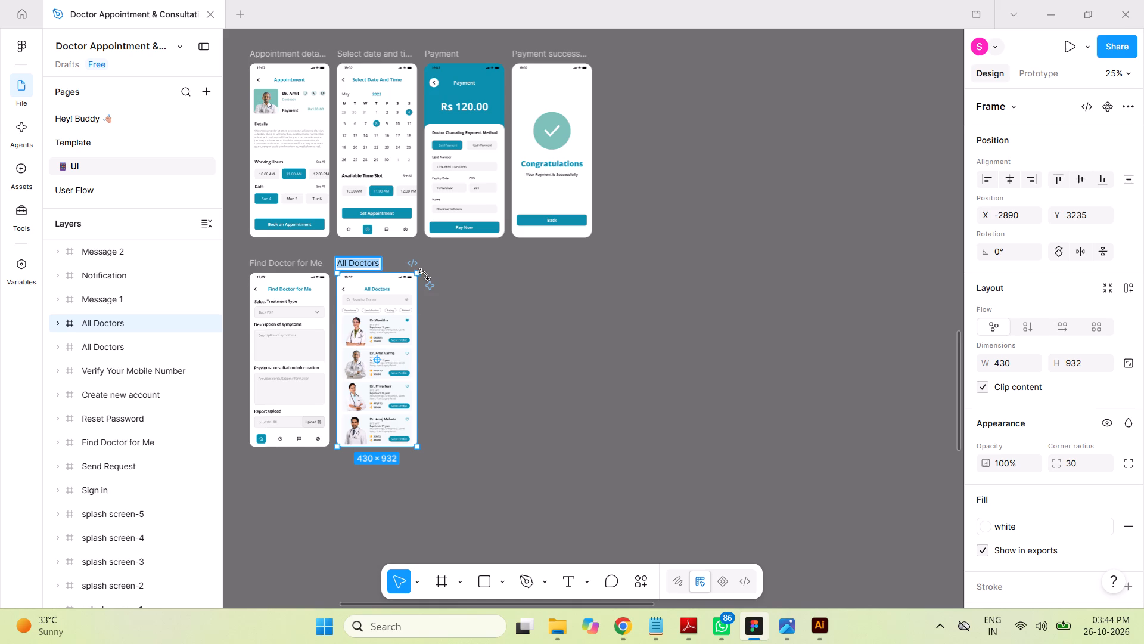
{"action": "key", "text": "shift+f"}
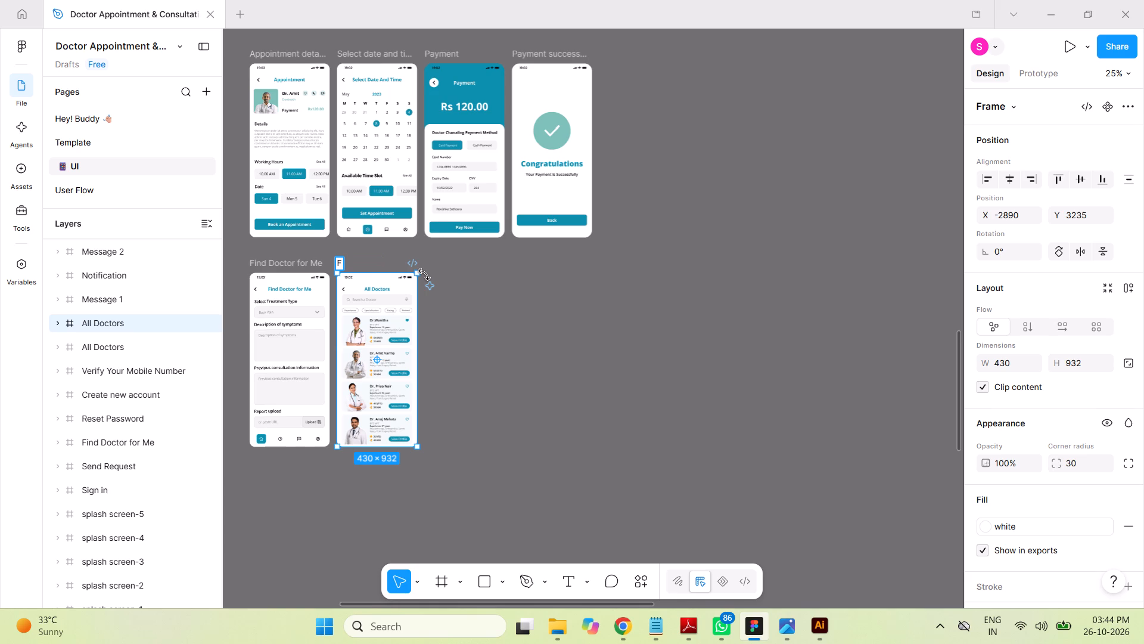
{"action": "type", "text": "ind"}
{"action": "key", "text": "space"}
{"action": "type", "text": "Do"}
{"action": "type", "text": "ctor"}
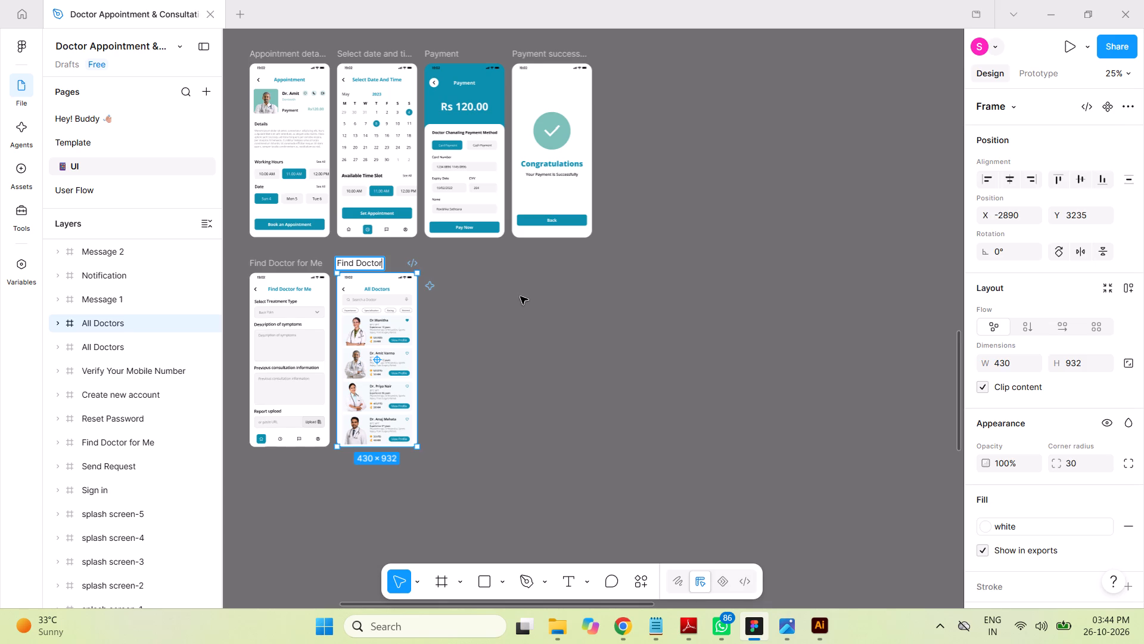
{"action": "left_click", "coordinate": [525, 305]}
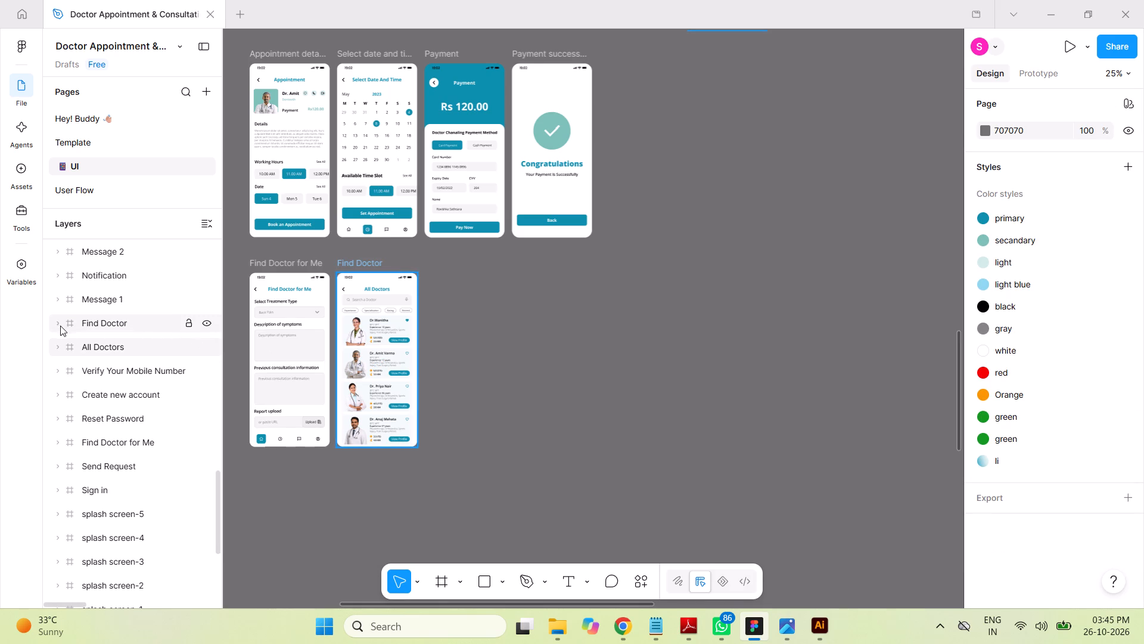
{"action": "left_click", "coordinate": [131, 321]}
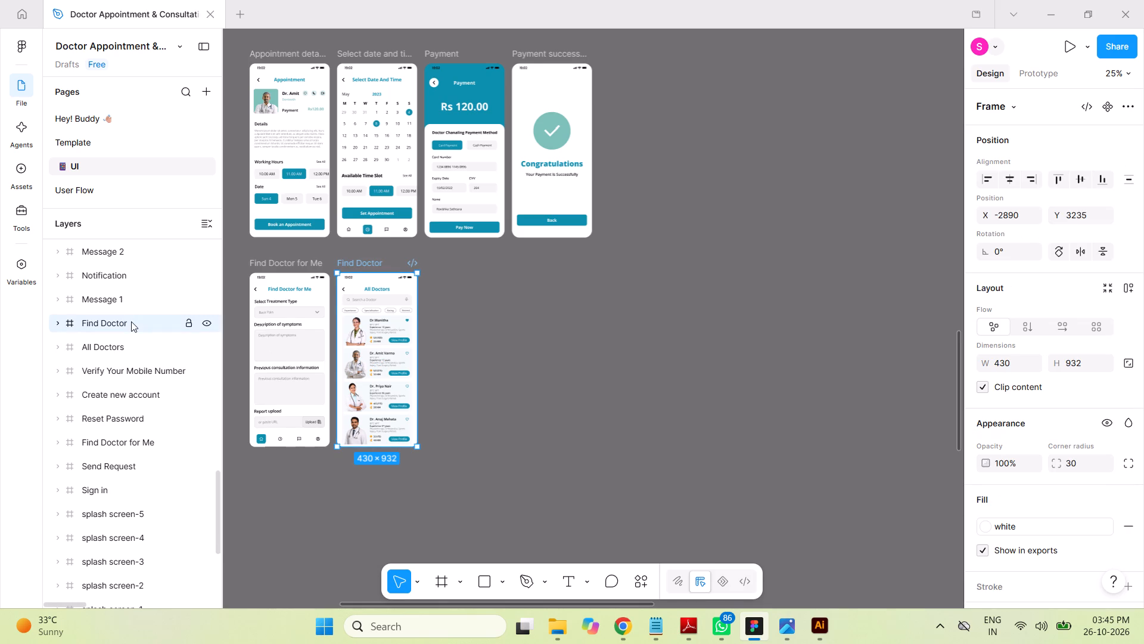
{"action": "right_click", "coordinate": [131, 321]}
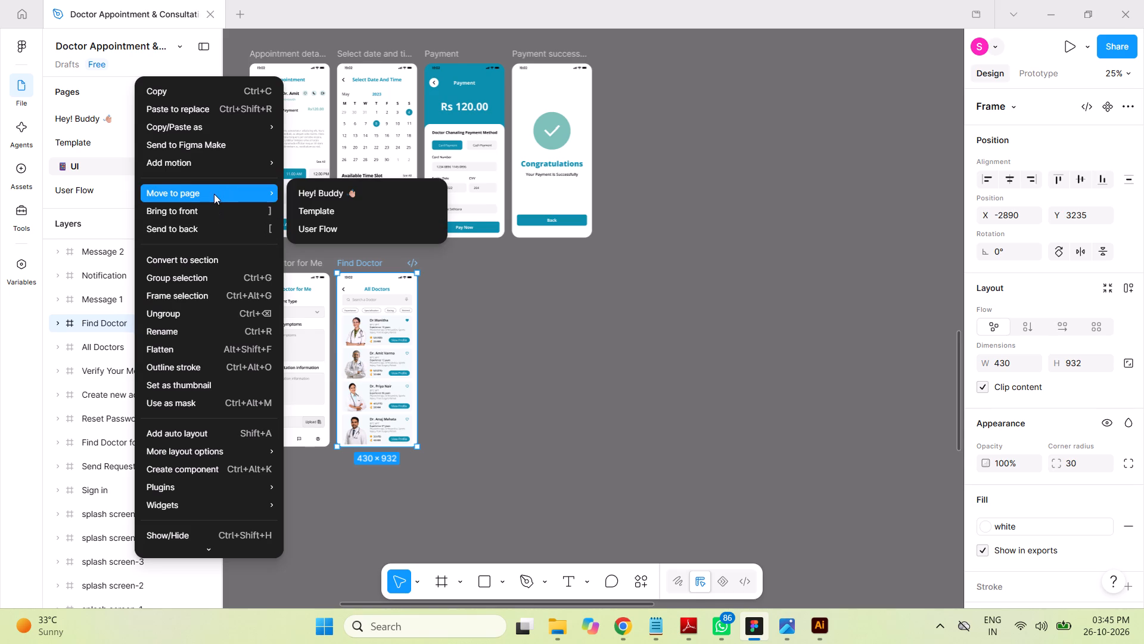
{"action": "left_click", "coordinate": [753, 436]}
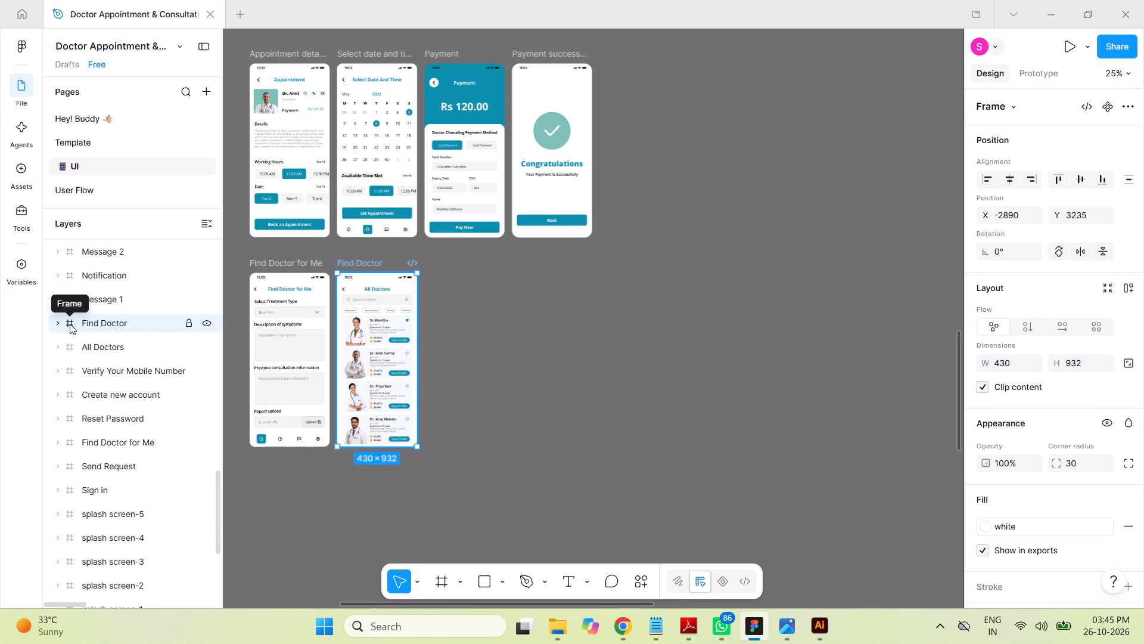
Move the Find Doctor layer directly above Find Doctor for Me in the layer order, deselect it and save the file.
{"action": "left_click_drag", "start_coordinate": [70, 324], "coordinate": [67, 402]}
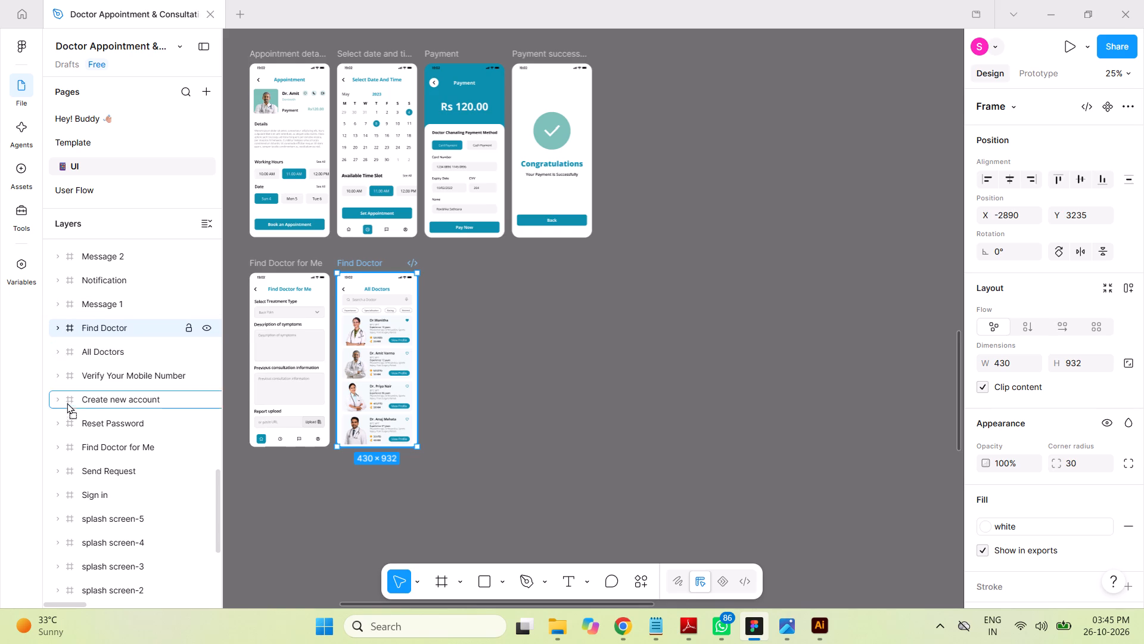
{"action": "left_click_drag", "start_coordinate": [67, 402], "coordinate": [68, 438]}
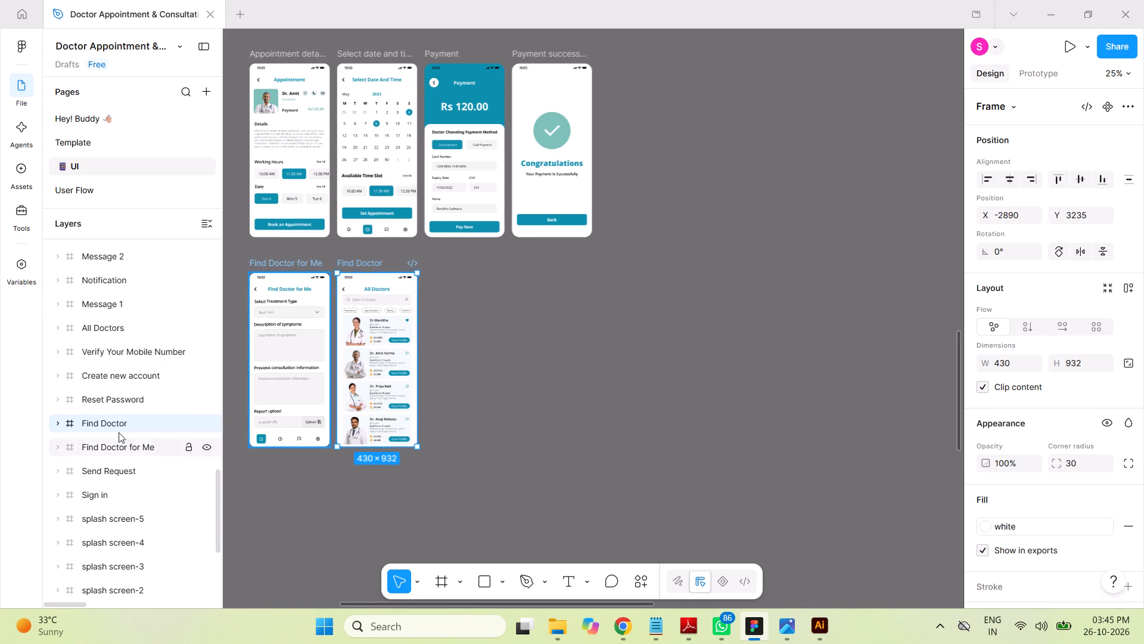
{"action": "left_click", "coordinate": [517, 381]}
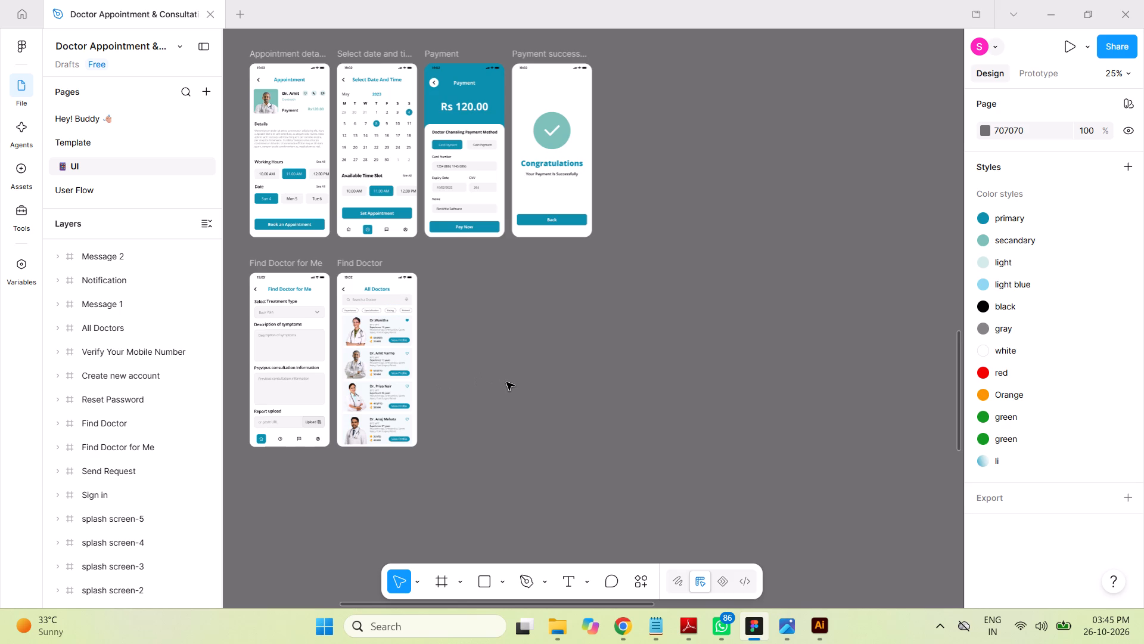
{"action": "key", "text": "ctrl+s"}
Examine the overall arrangement of all app screens on the canvas, from the Onboarding row to the Find Doctor row.
{"action": "scroll", "coordinate": [620, 465], "scroll_direction": "up", "scroll_amount": 4}
{"action": "scroll", "coordinate": [620, 464], "scroll_direction": "down", "scroll_amount": 1}
{"action": "scroll", "coordinate": [620, 464], "scroll_direction": "up", "scroll_amount": 2}
{"action": "scroll", "coordinate": [738, 443], "scroll_direction": "up", "scroll_amount": 1}
{"action": "scroll", "coordinate": [738, 441], "scroll_direction": "down", "scroll_amount": 1}
{"action": "scroll", "coordinate": [738, 441], "scroll_direction": "up", "scroll_amount": 5}
{"action": "scroll", "coordinate": [734, 442], "scroll_direction": "down", "scroll_amount": 1}
{"action": "scroll", "coordinate": [734, 442], "scroll_direction": "up", "scroll_amount": 6}
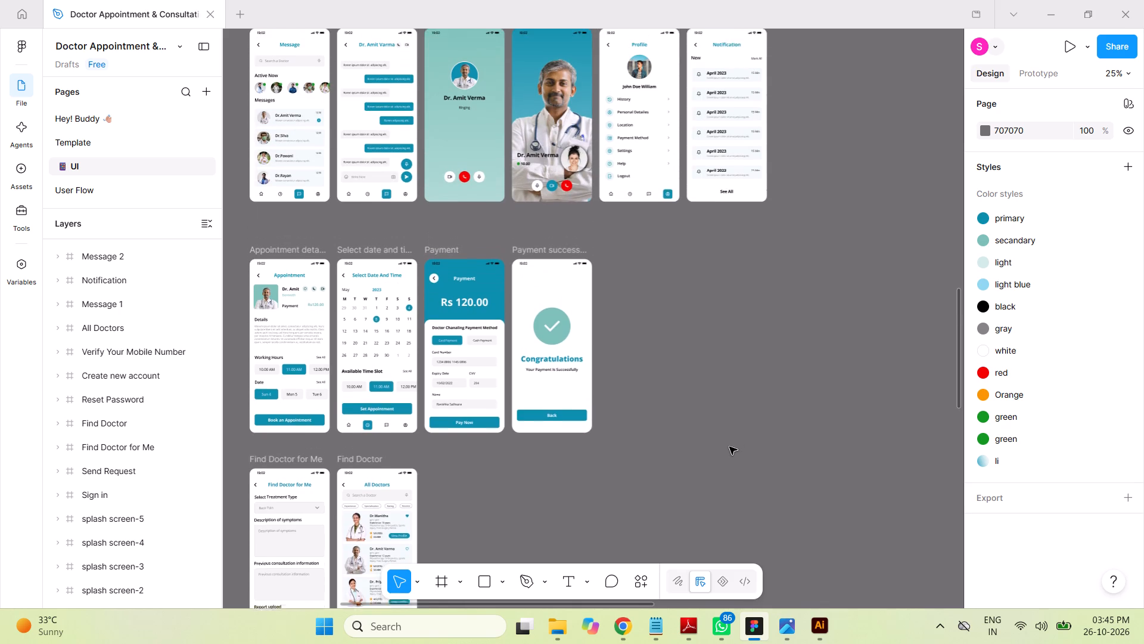
{"action": "scroll", "coordinate": [729, 447], "scroll_direction": "up", "scroll_amount": 5}
{"action": "scroll", "coordinate": [727, 449], "scroll_direction": "down", "scroll_amount": 1}
{"action": "scroll", "coordinate": [727, 449], "scroll_direction": "up", "scroll_amount": 11}
{"action": "scroll", "coordinate": [770, 451], "scroll_direction": "down", "scroll_amount": 1}
{"action": "scroll", "coordinate": [770, 451], "scroll_direction": "up", "scroll_amount": 5}
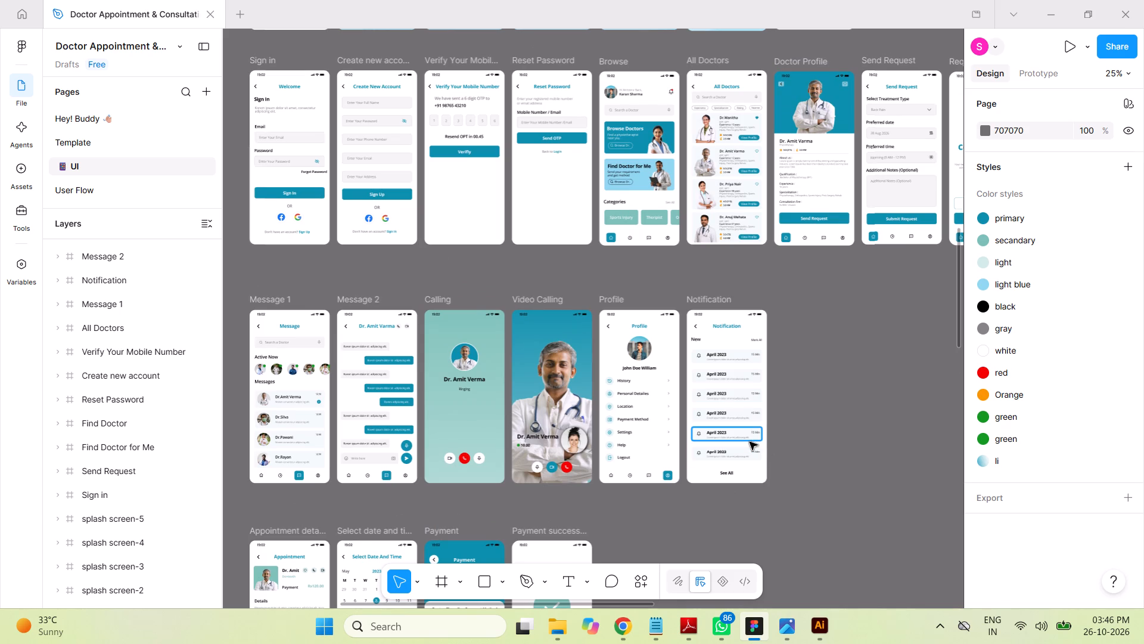
{"action": "key", "text": "ctrl+minus"}
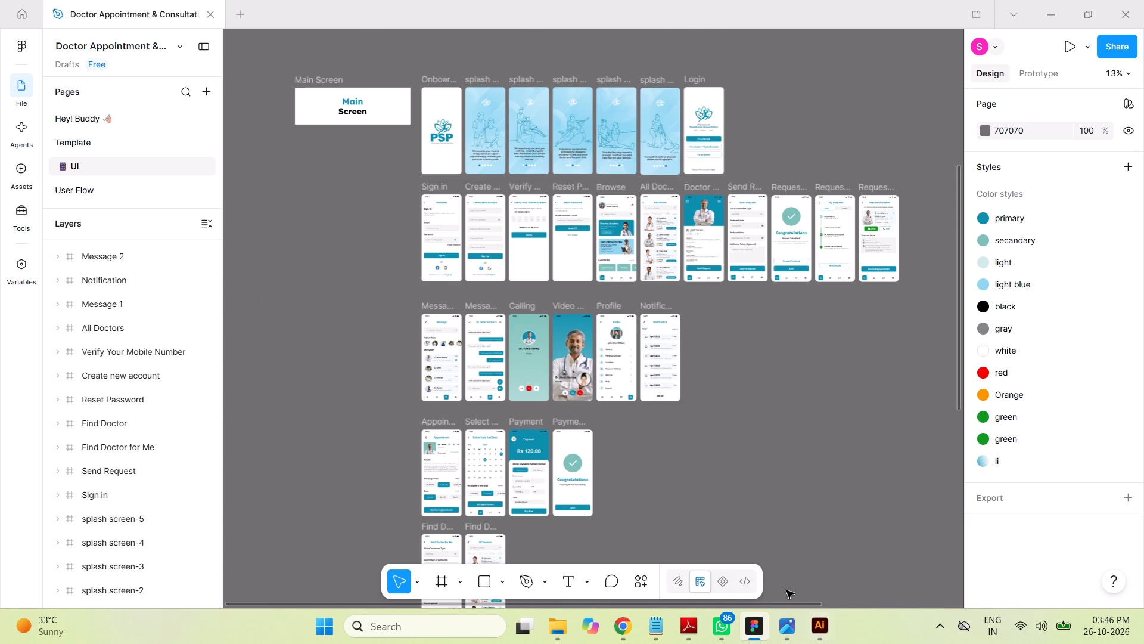
{"action": "left_click_drag", "start_coordinate": [791, 606], "coordinate": [882, 599]}
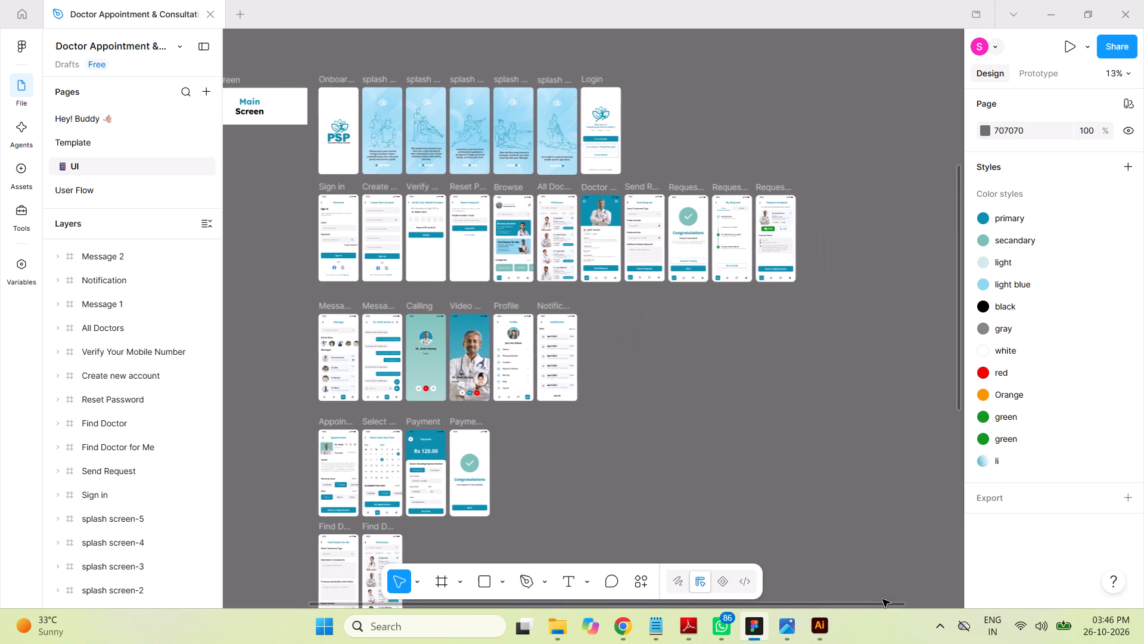
{"action": "left_click_drag", "start_coordinate": [882, 599], "coordinate": [923, 590]}
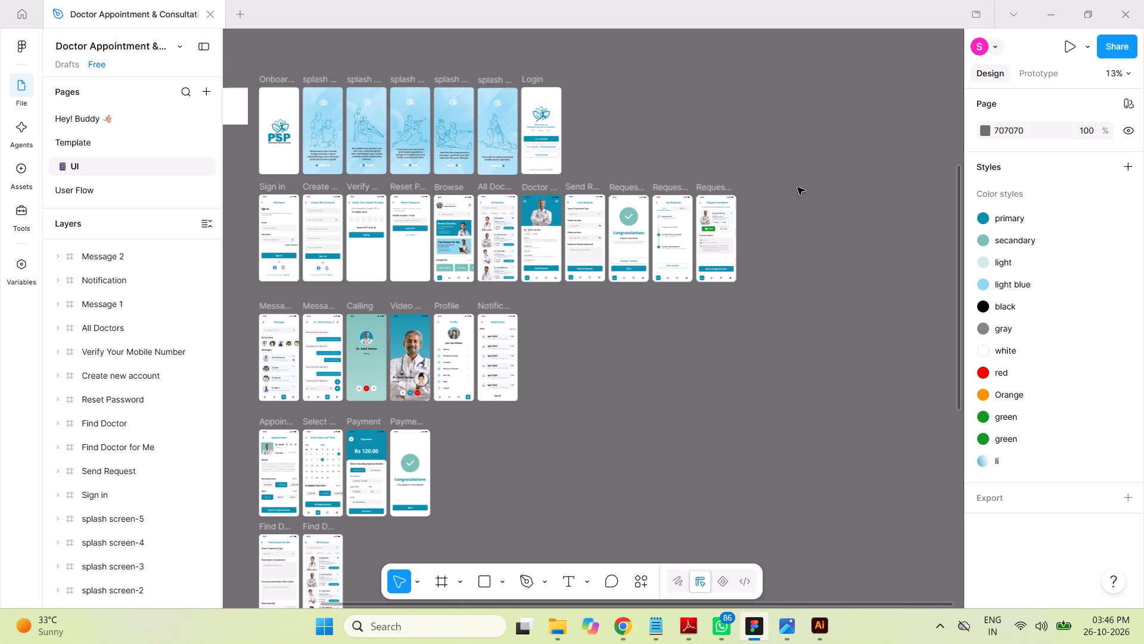
{"action": "scroll", "coordinate": [848, 251], "scroll_direction": "down", "scroll_amount": 4}
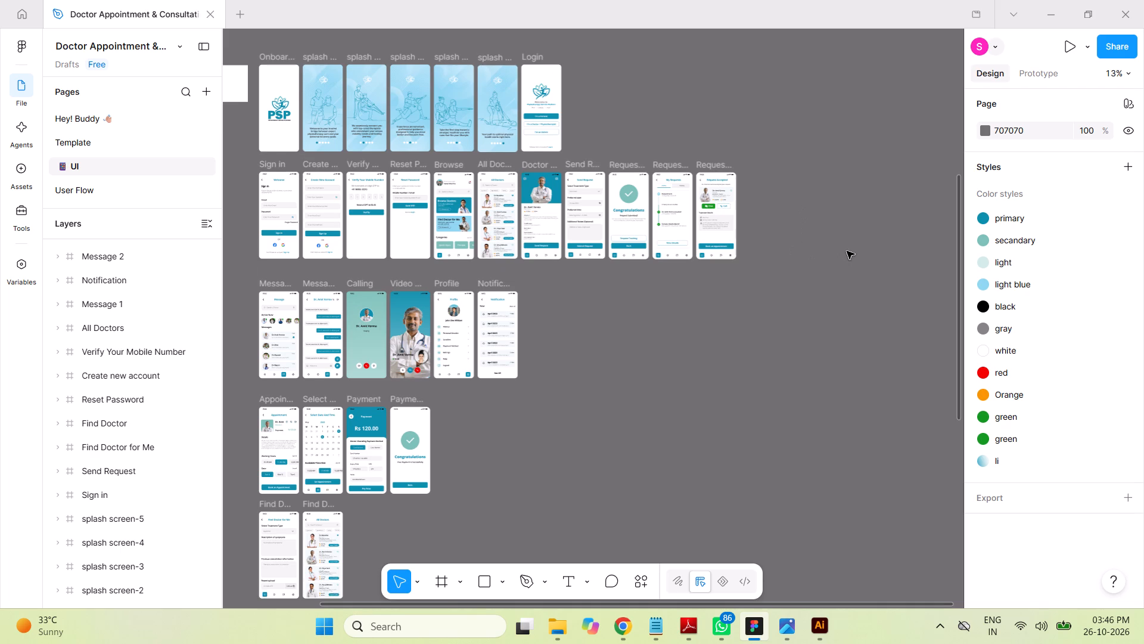
Delete the Find Doctor frame beside Find Doctor for Me in the bottom row of screens.
{"action": "scroll", "coordinate": [847, 251], "scroll_direction": "down", "scroll_amount": 2}
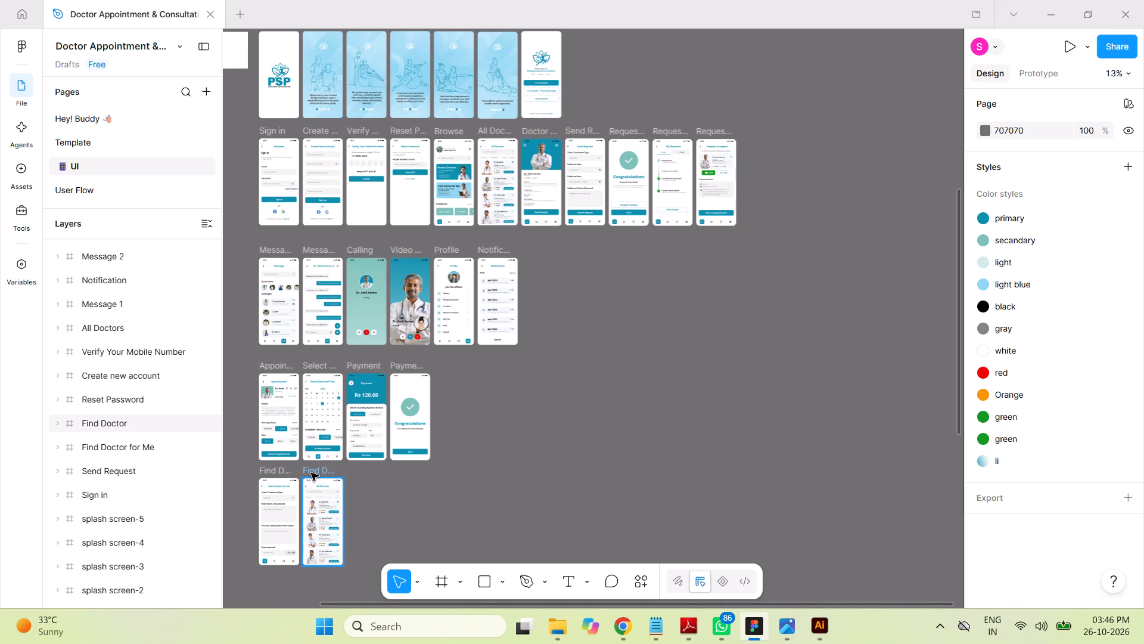
{"action": "left_click", "coordinate": [311, 473]}
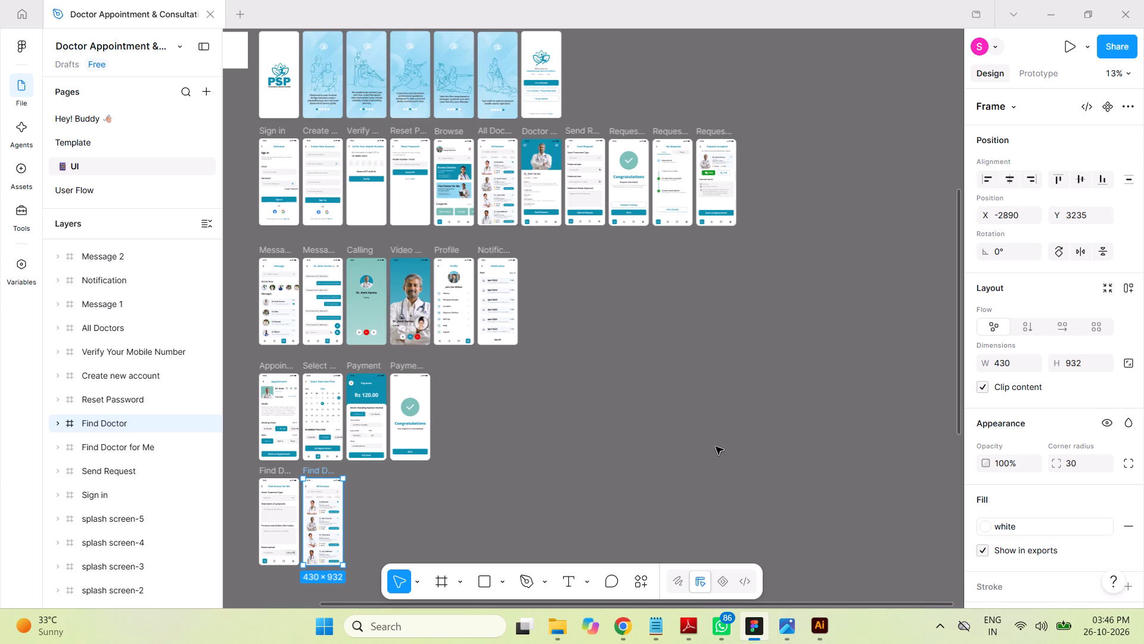
{"action": "key", "text": "Delete"}
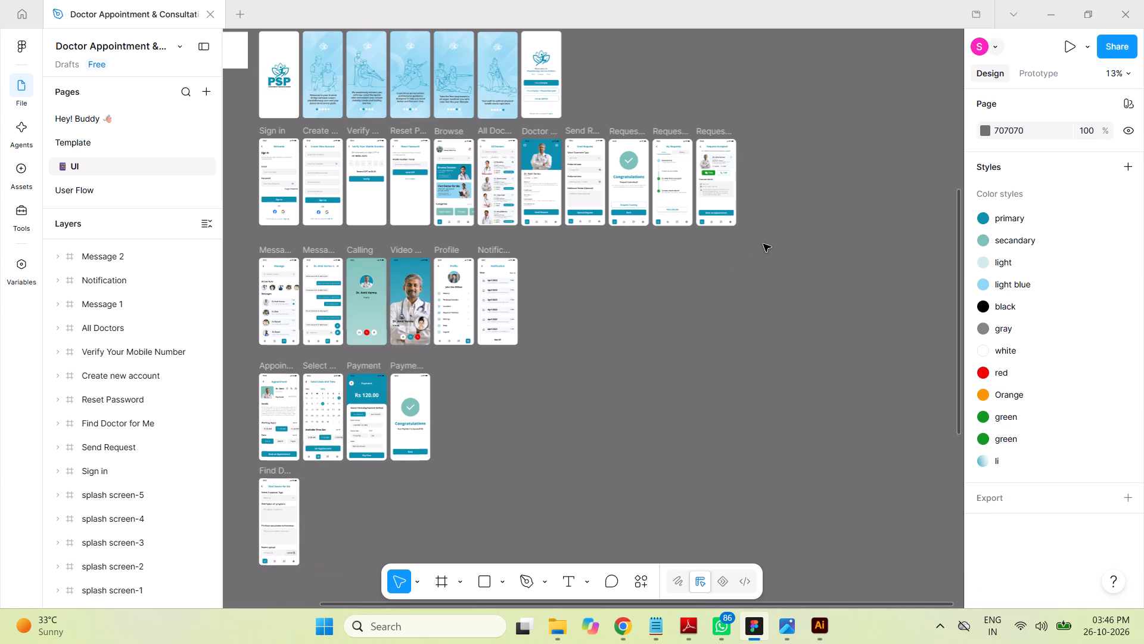
Shift the All Doctors to Request Accepted frames away from Browse and place Find Doctor for Me directly after Browse, at X -1010, Y -406.
{"action": "left_click_drag", "start_coordinate": [763, 244], "coordinate": [486, 128]}
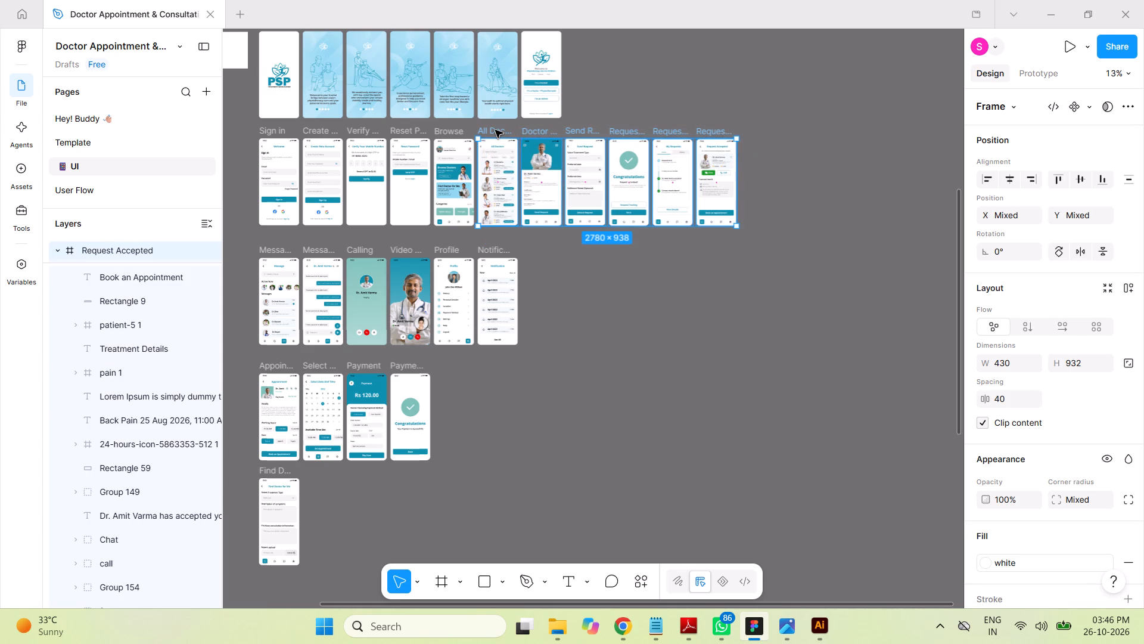
{"action": "left_click_drag", "start_coordinate": [495, 130], "coordinate": [574, 129]}
{"action": "left_click_drag", "start_coordinate": [273, 470], "coordinate": [494, 132]}
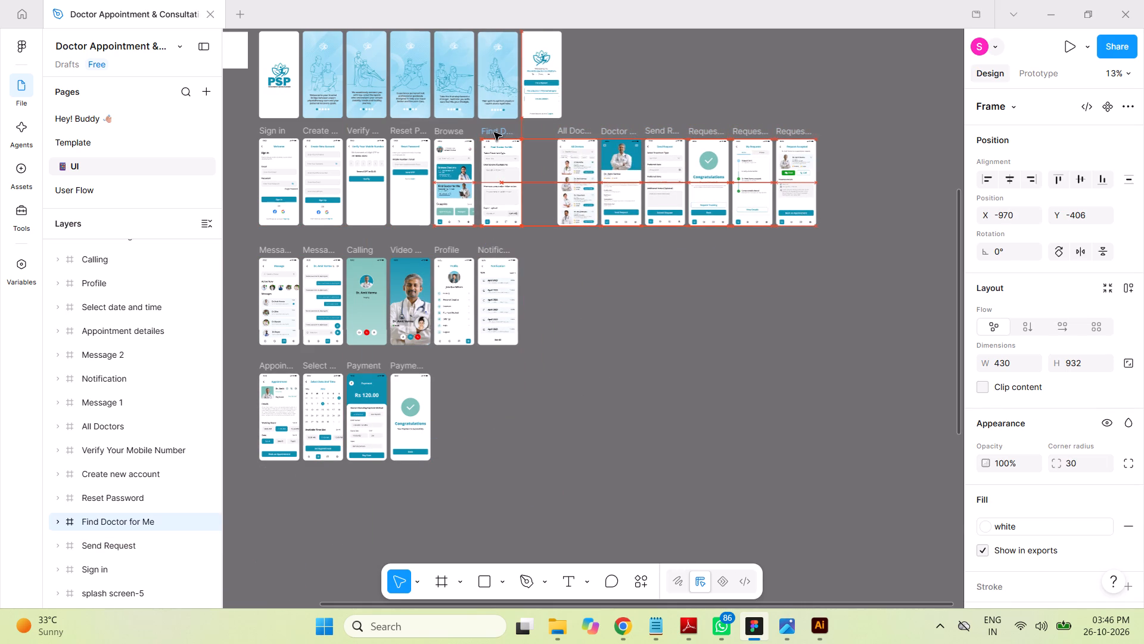
{"action": "left_click_drag", "start_coordinate": [494, 132], "coordinate": [493, 131]}
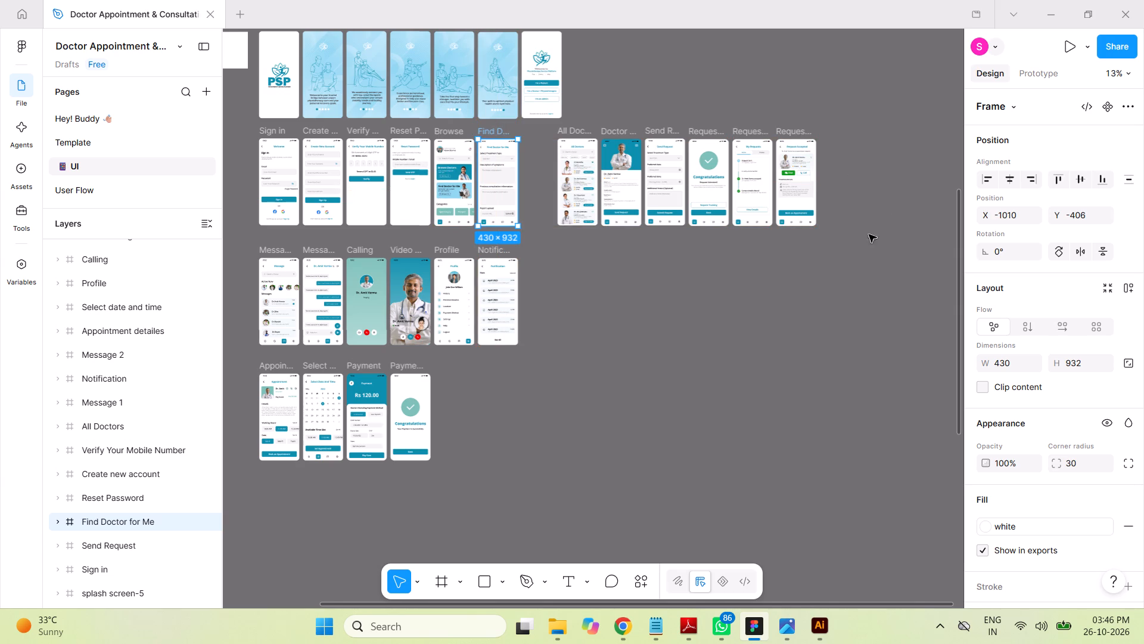
Move the six frames from All Doctors to Request Accepted up against Find Doctor for Me with matching spacing, deselect them and save the file.
{"action": "left_click", "coordinate": [856, 246]}
{"action": "left_click_drag", "start_coordinate": [854, 256], "coordinate": [545, 117]}
{"action": "left_click", "coordinate": [899, 208]}
{"action": "left_click_drag", "start_coordinate": [837, 244], "coordinate": [555, 130]}
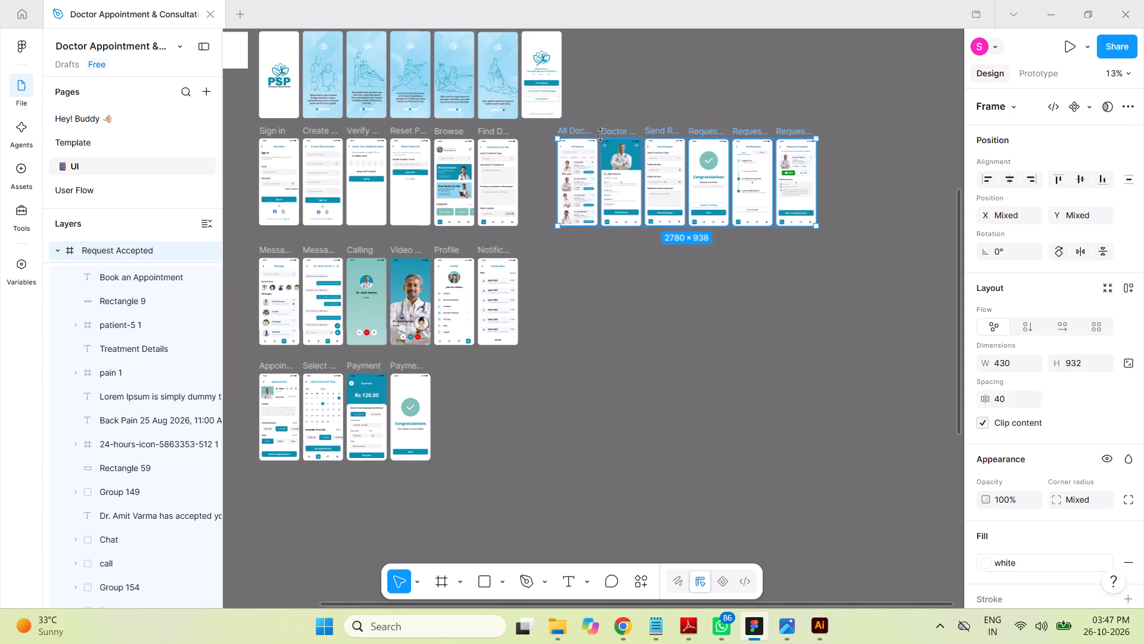
{"action": "left_click_drag", "start_coordinate": [576, 132], "coordinate": [549, 134]}
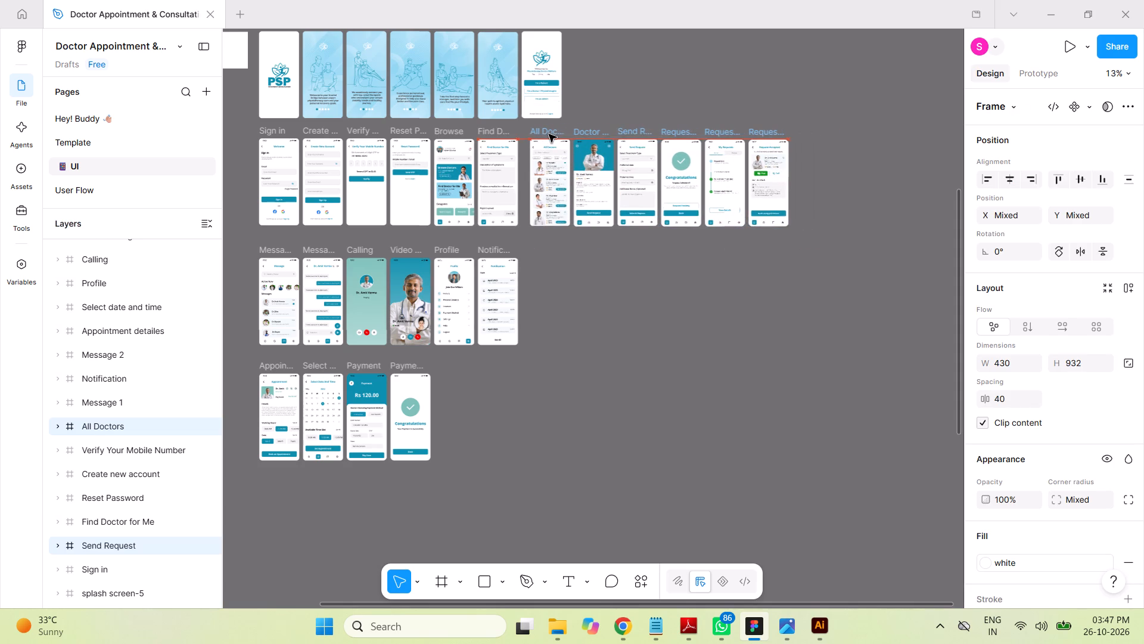
{"action": "left_click_drag", "start_coordinate": [549, 134], "coordinate": [542, 135]}
{"action": "left_click", "coordinate": [810, 315]}
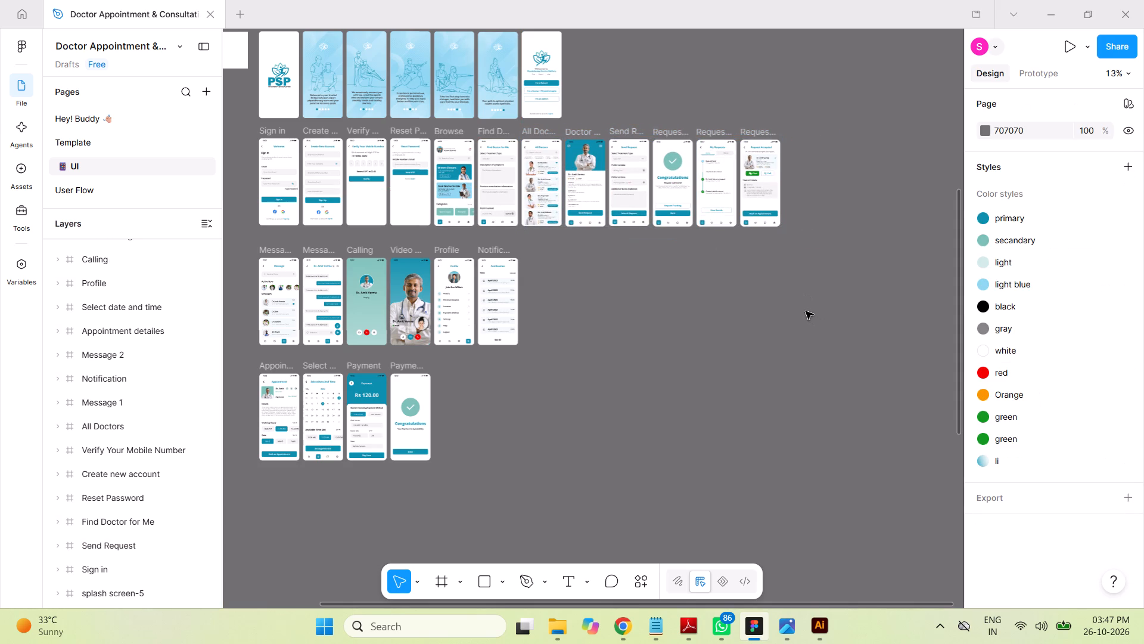
{"action": "key", "text": "ctrl+s"}
Check the PhysioCare App UX Flow Storyboard image in Photos and the file icon artwork in Illustrator, clearing the artwork's selection.
{"action": "left_click", "coordinate": [786, 630]}
{"action": "left_click", "coordinate": [691, 552]}
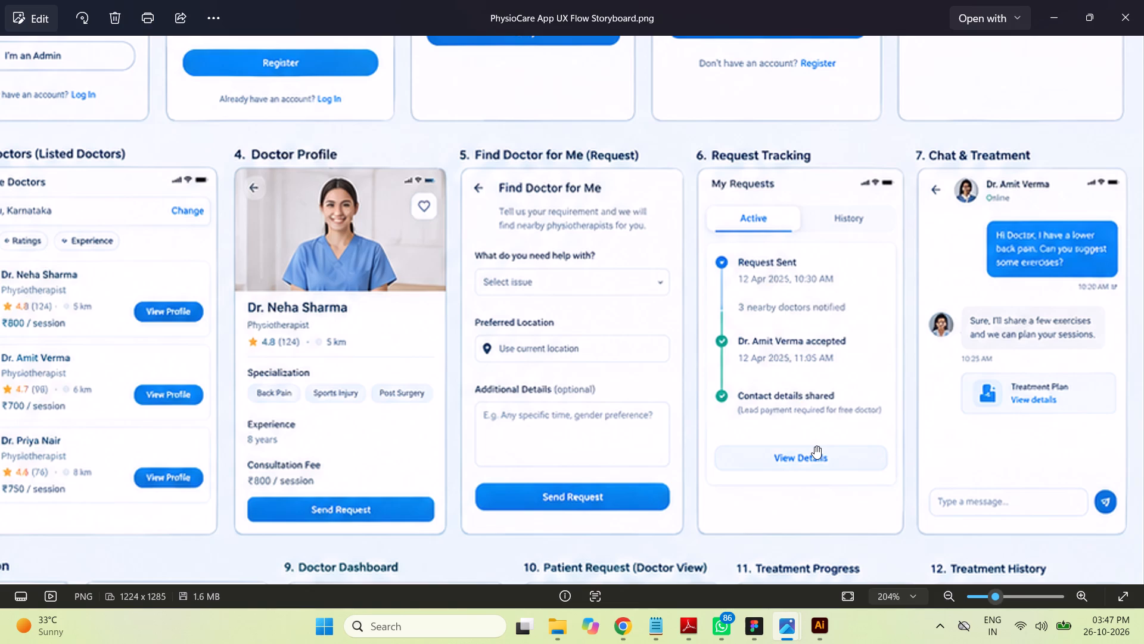
{"action": "left_click", "coordinate": [825, 626]}
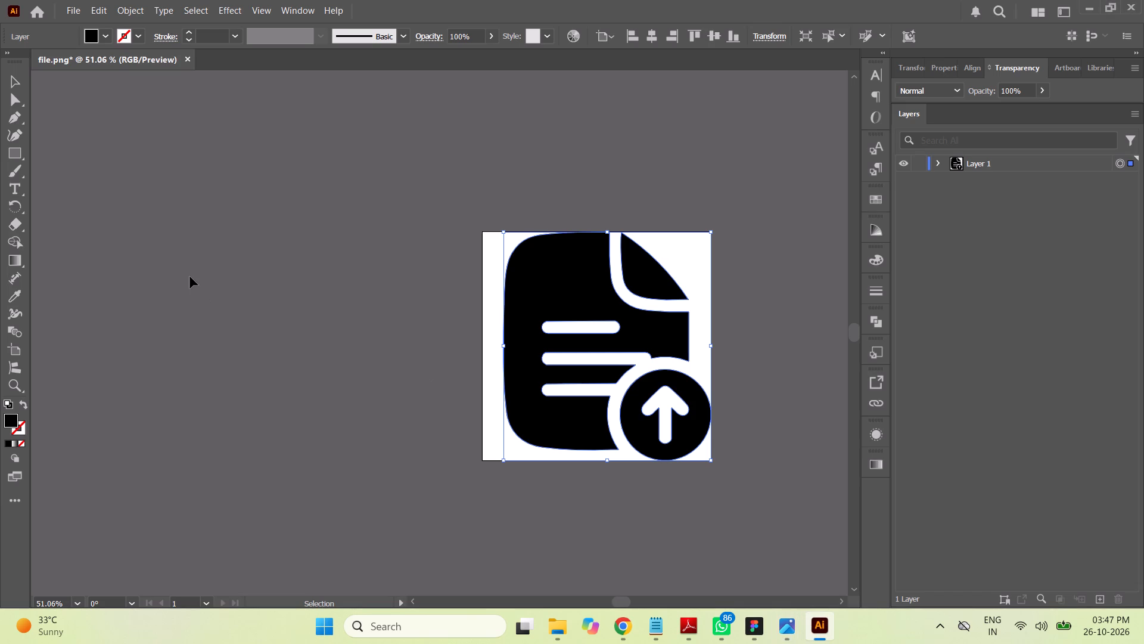
{"action": "left_click", "coordinate": [190, 277]}
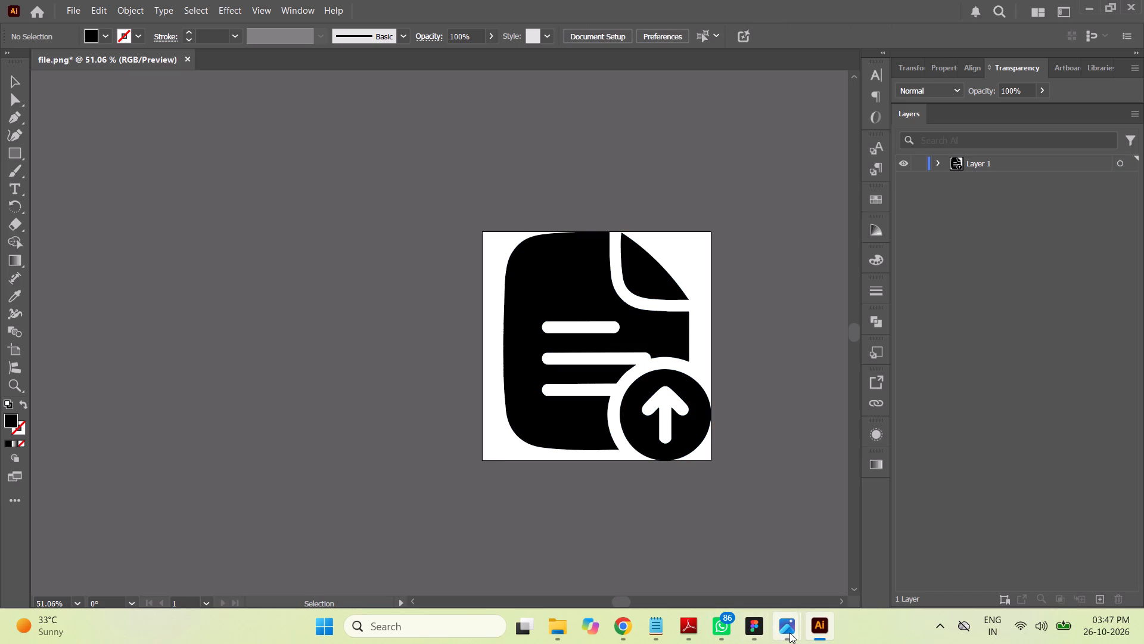
{"action": "left_click", "coordinate": [789, 633]}
{"action": "left_click", "coordinate": [736, 572]}
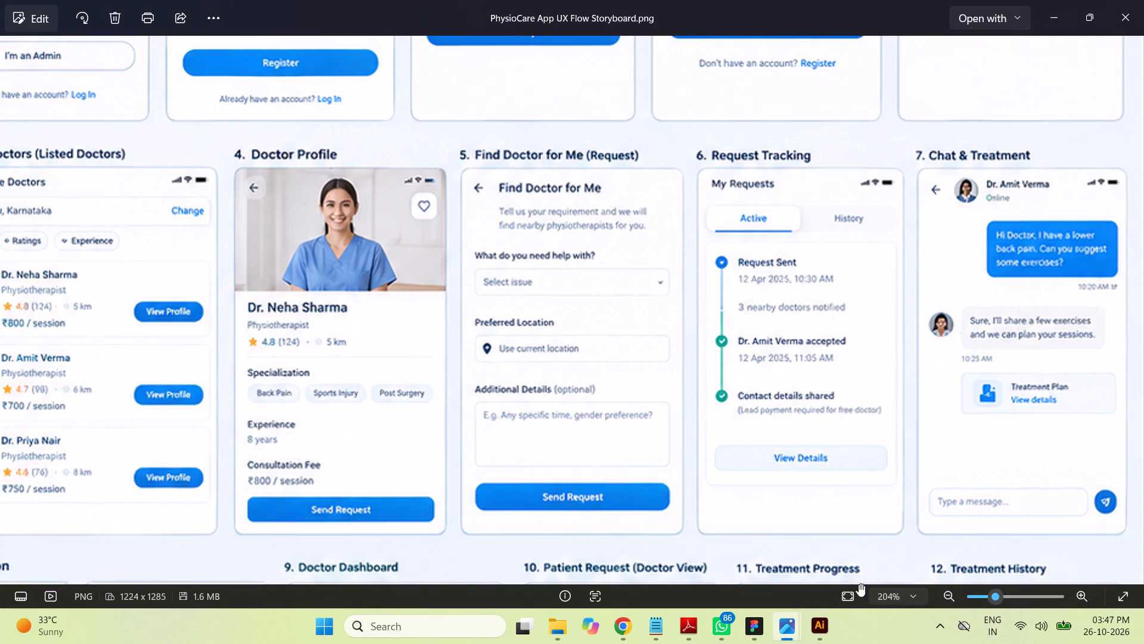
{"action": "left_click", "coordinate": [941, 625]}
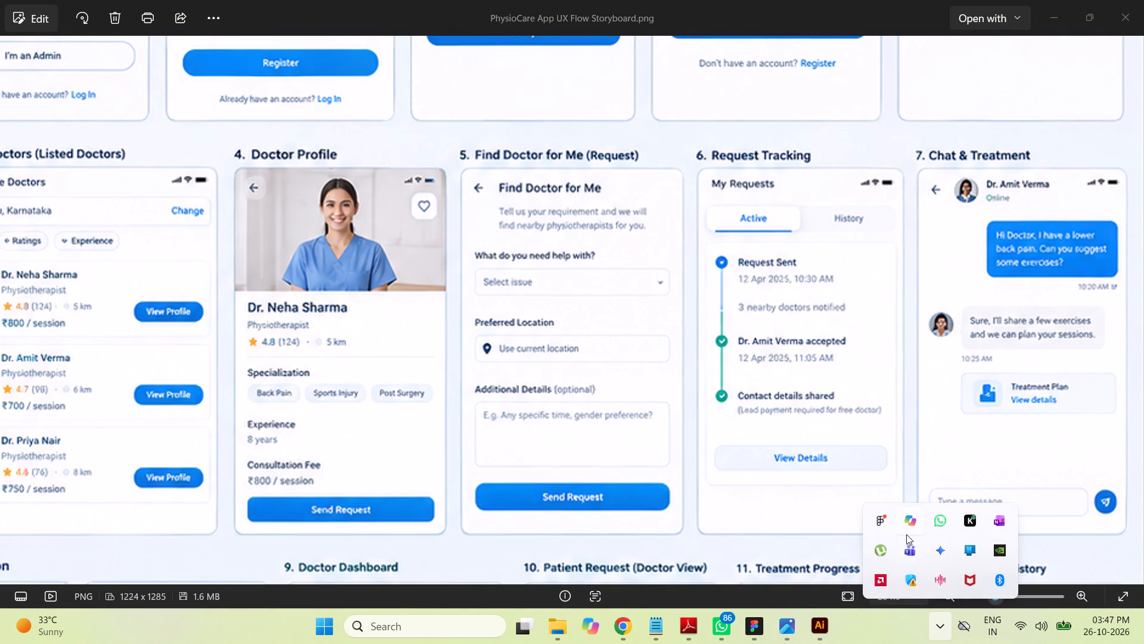
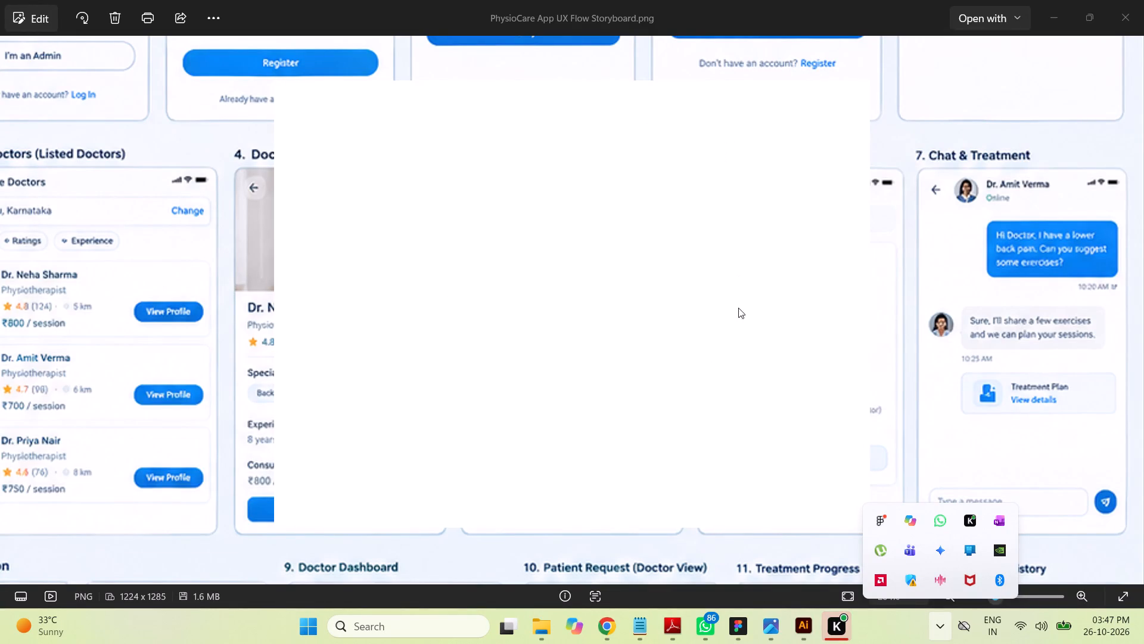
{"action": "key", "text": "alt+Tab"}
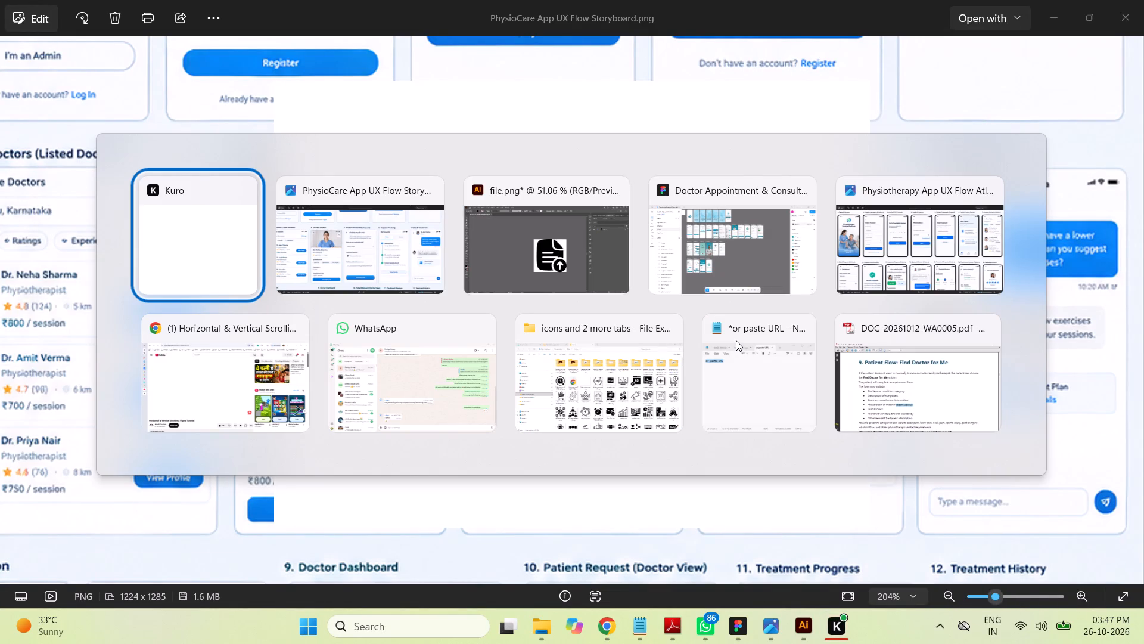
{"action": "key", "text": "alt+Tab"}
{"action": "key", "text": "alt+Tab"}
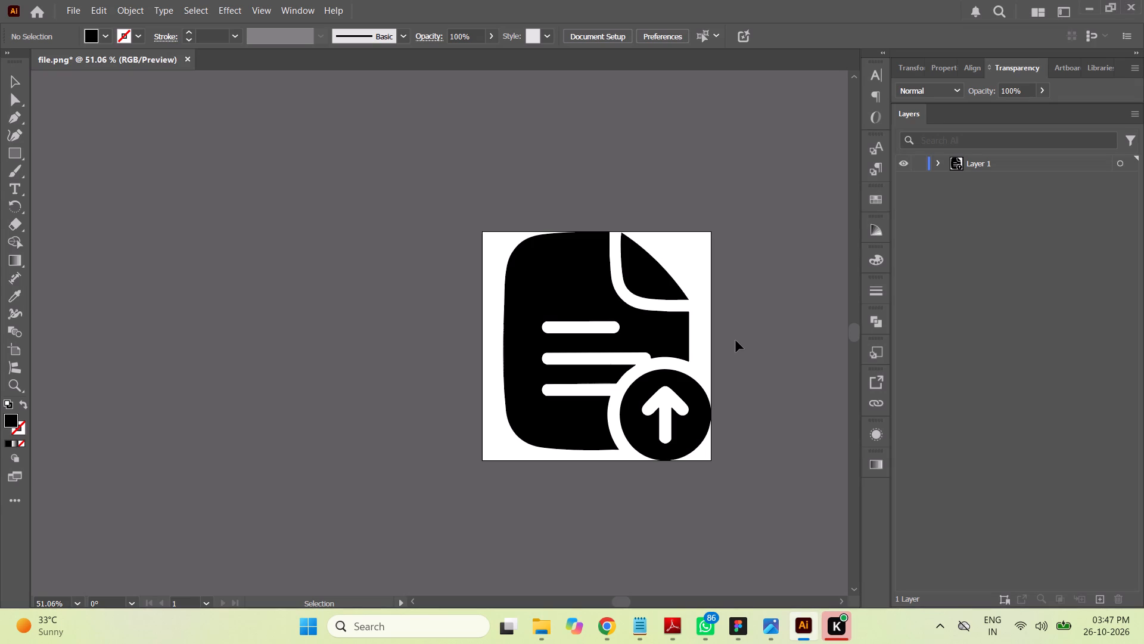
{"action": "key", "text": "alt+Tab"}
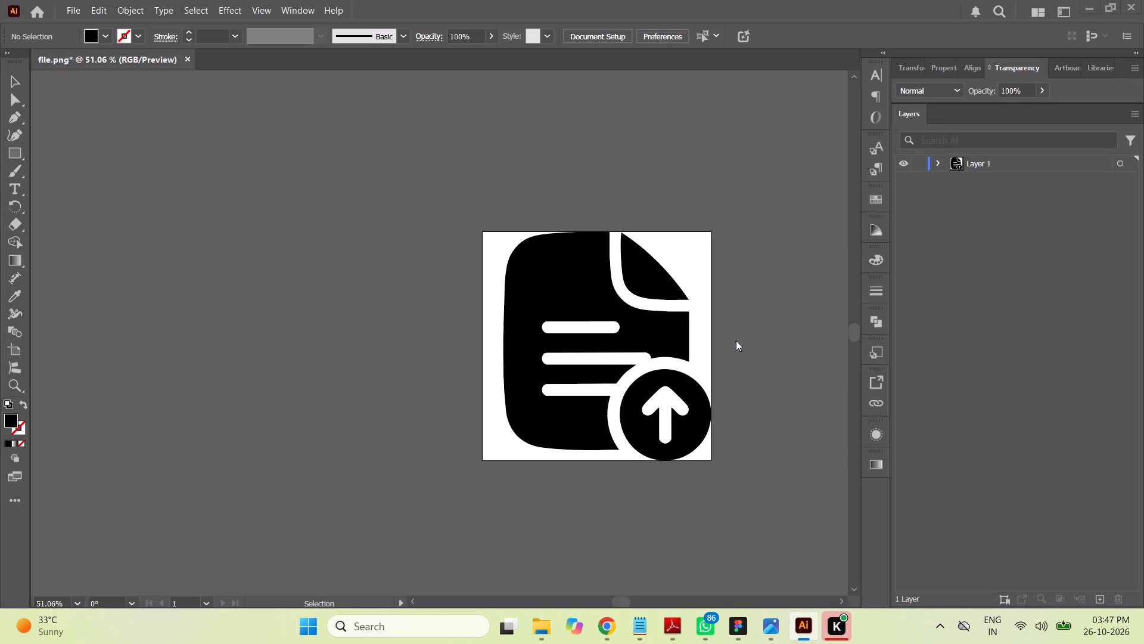
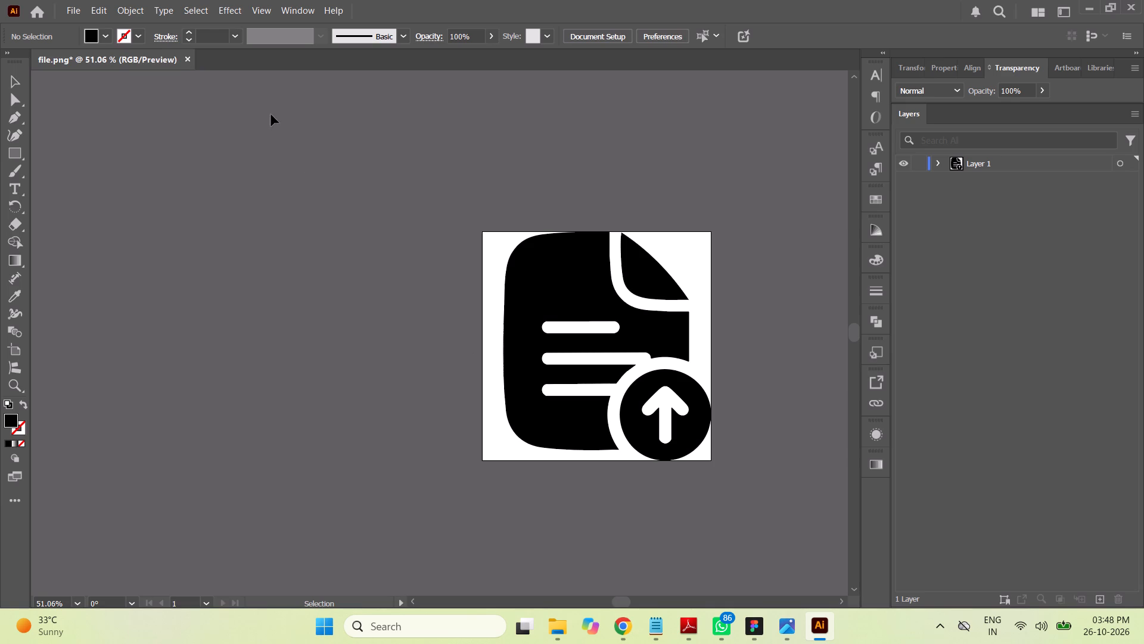
Close the file.png upload icon document in Illustrator, answering the save prompt.
{"action": "left_click", "coordinate": [189, 61]}
{"action": "left_click", "coordinate": [650, 332]}
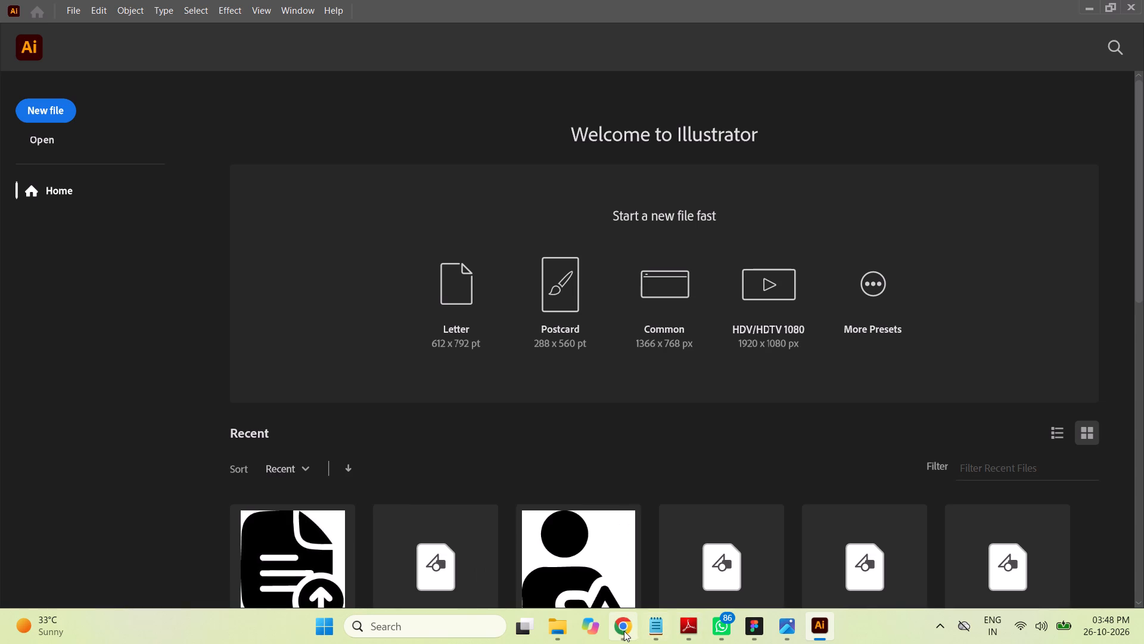
Switch to Chrome and close the browser tab holding the Doctor Appointment design file.
{"action": "left_click", "coordinate": [632, 633]}
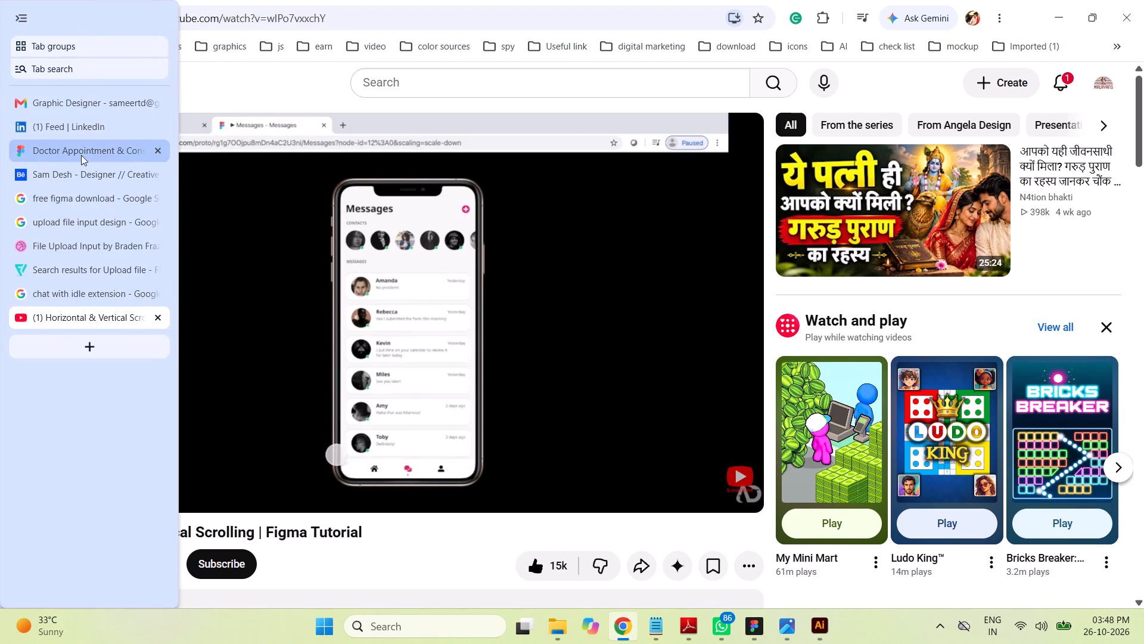
{"action": "left_click", "coordinate": [158, 151]}
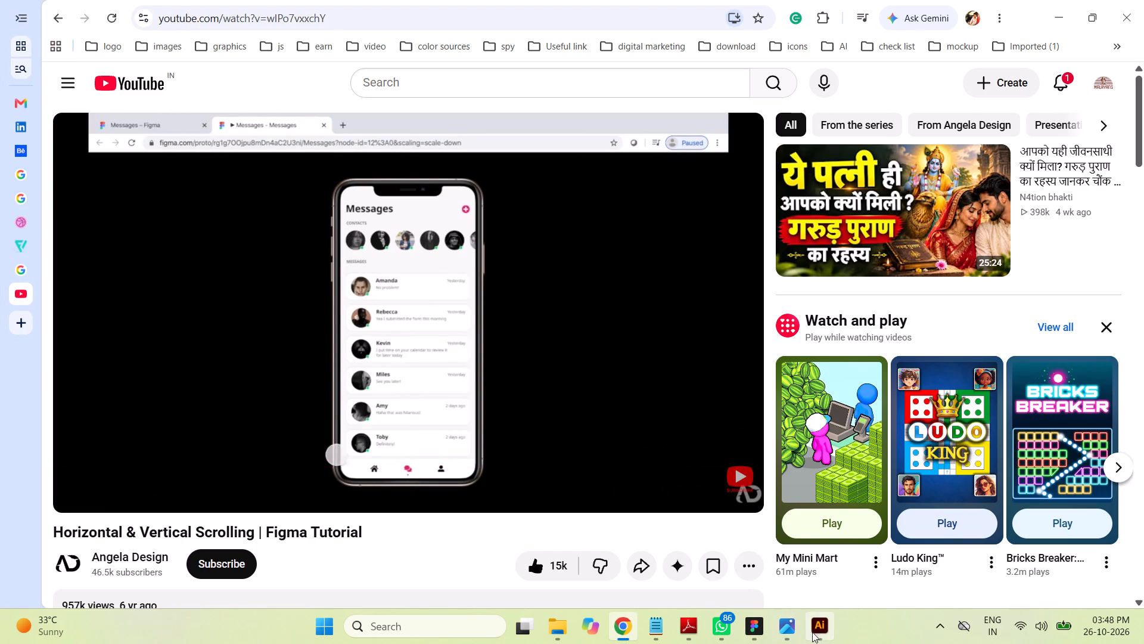
Switch to the Figma desktop app and save the Doctor Appointment design file.
{"action": "left_click", "coordinate": [757, 623]}
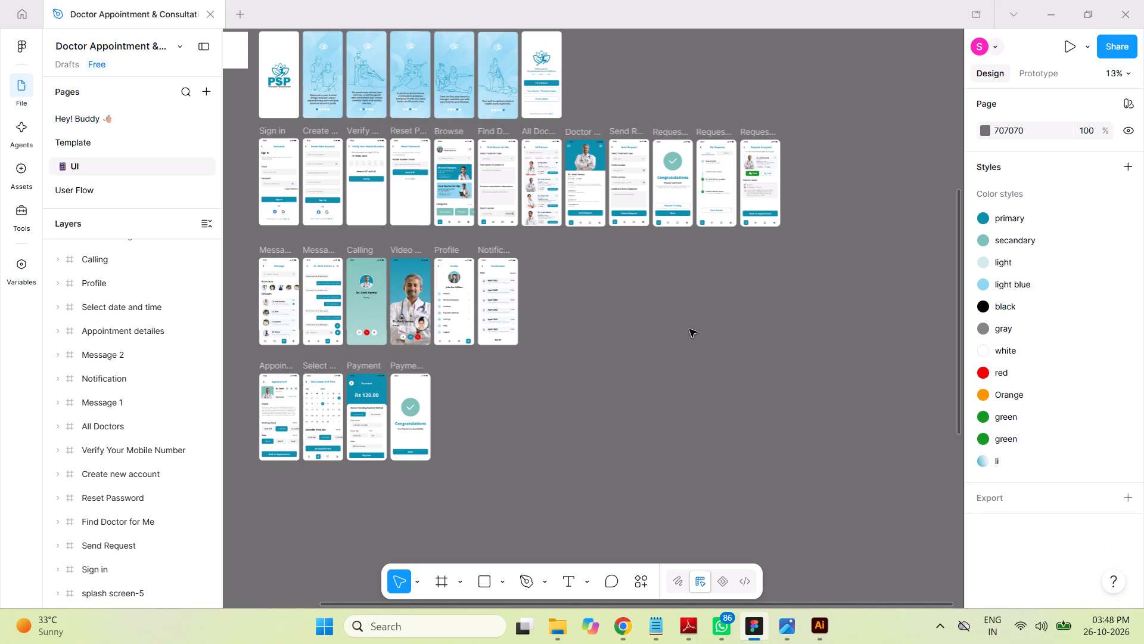
{"action": "key", "text": "ctrl+s"}
{"action": "key", "text": "ctrl+s"}
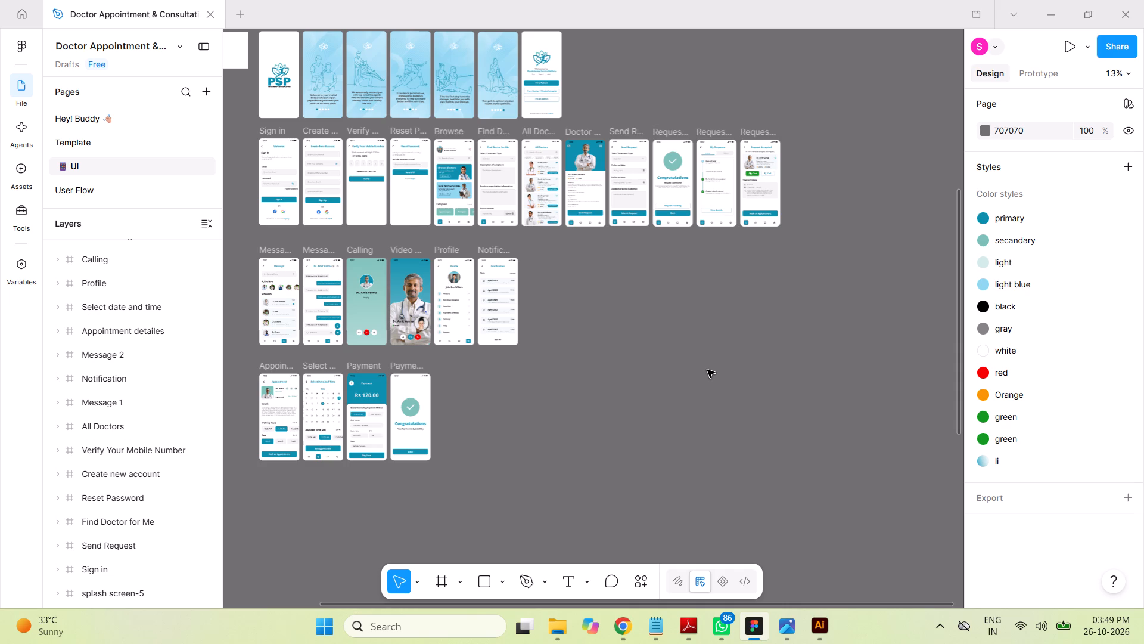